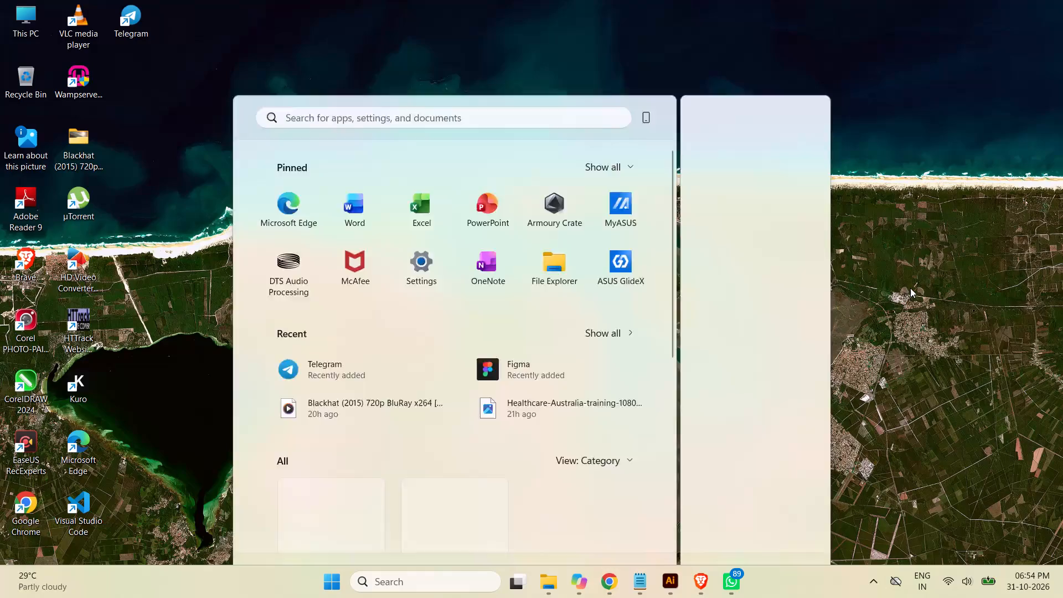
Close the Start menu and switch to the Chrome window with the Asana My tasks list.
left_click(902, 301)
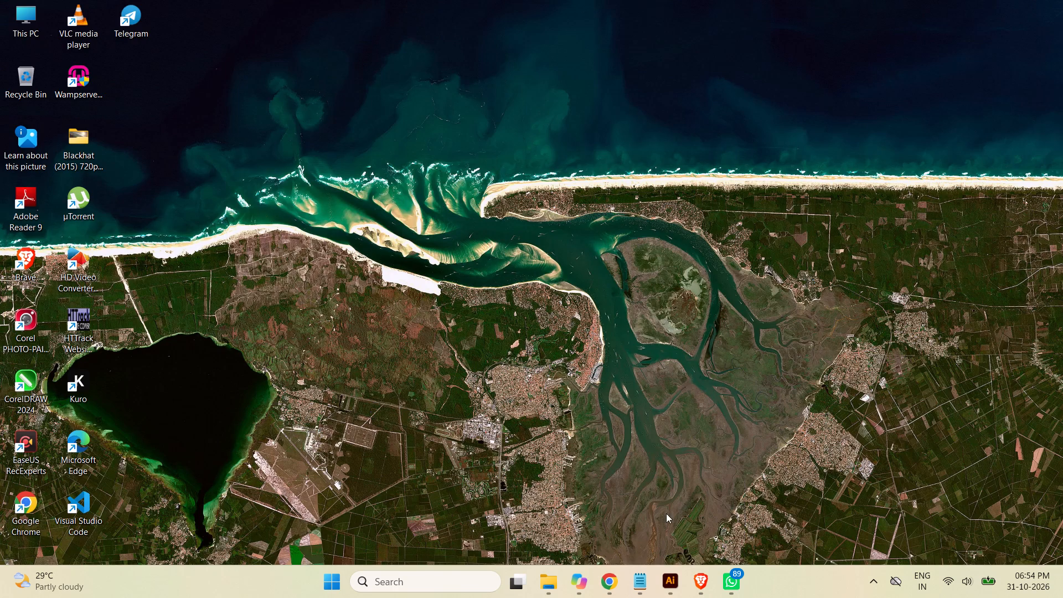
left_click(613, 579)
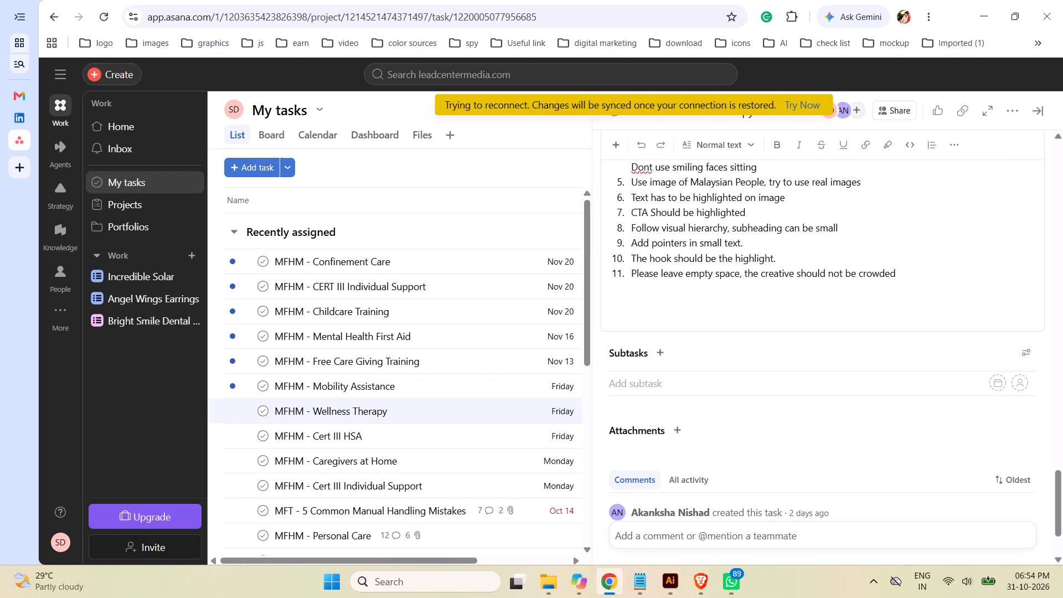
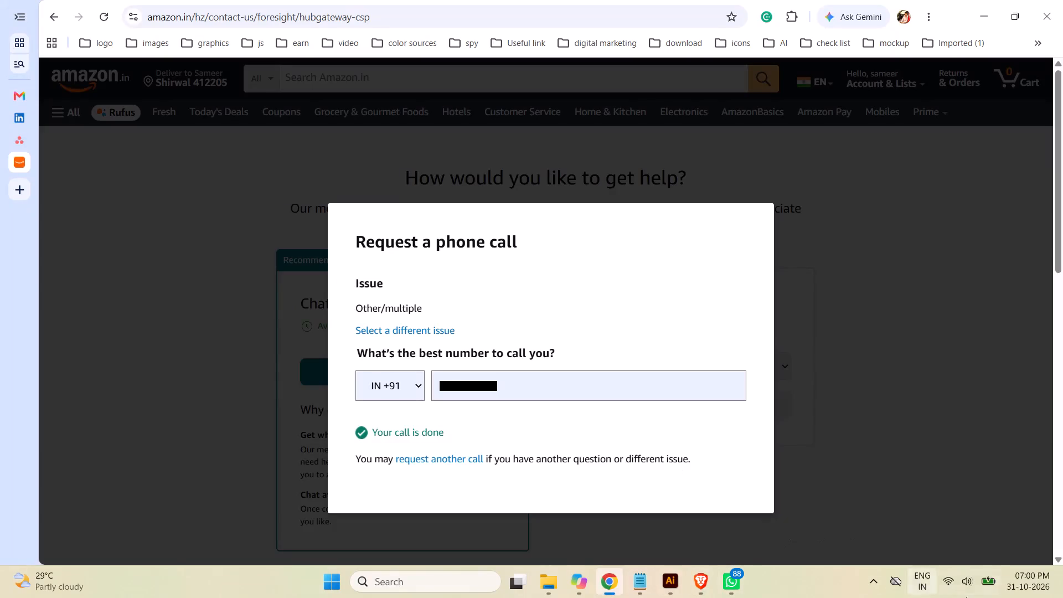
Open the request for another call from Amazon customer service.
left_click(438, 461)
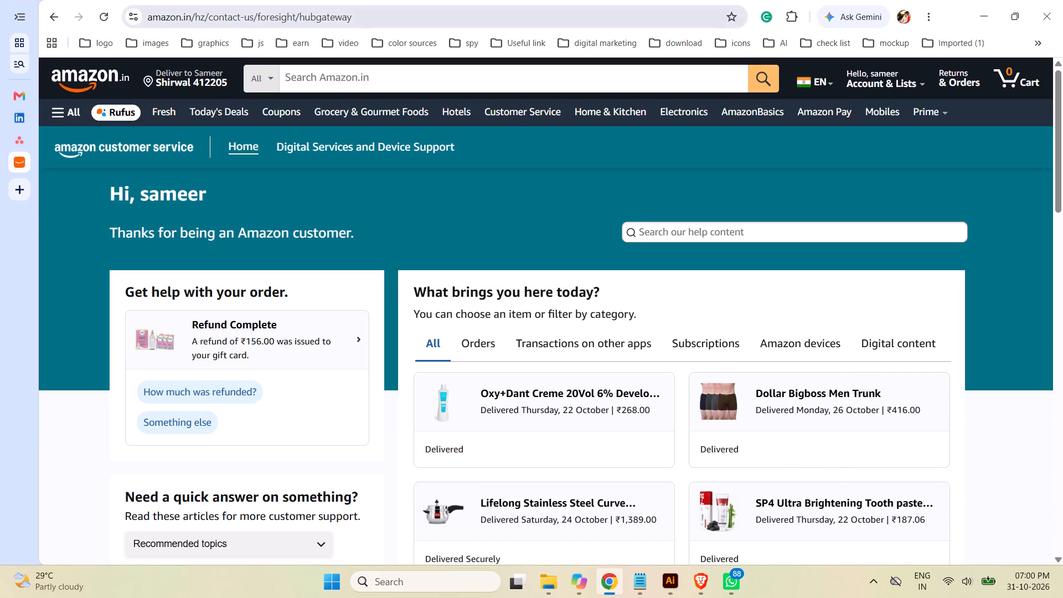
Close the Amazon.in Help browser tab.
left_click(145, 164)
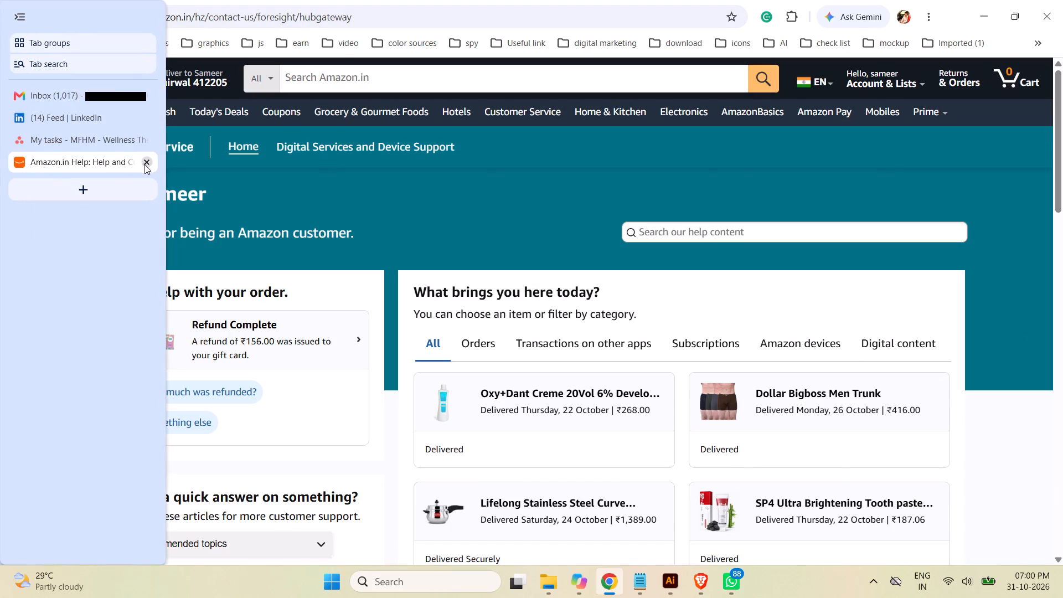
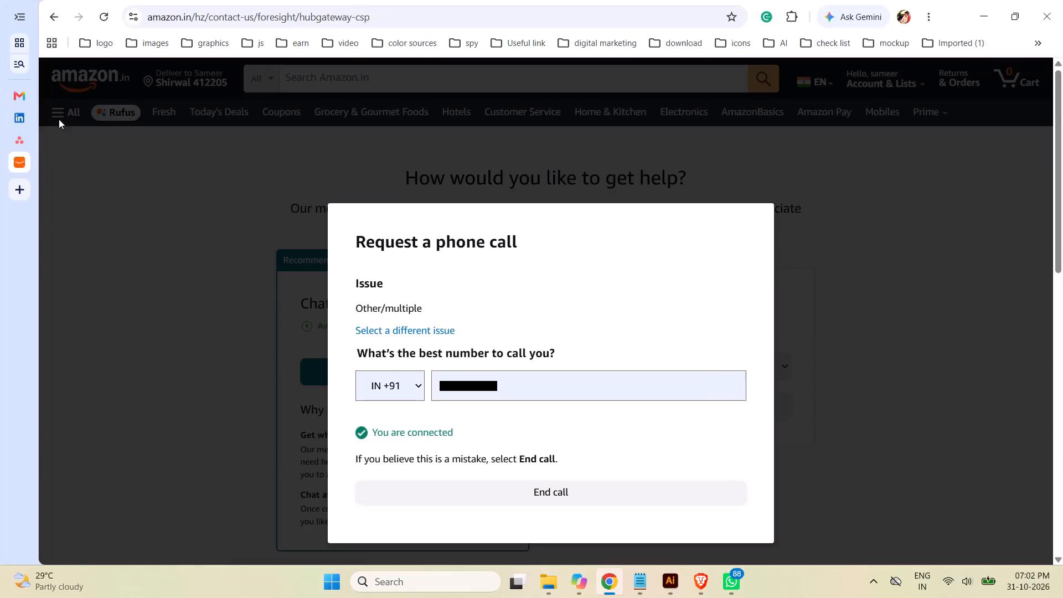
Switch to Illustrator and vertically centre-align the checkbox group with the "Wellness therapy" text inside the services group of Post-26.
left_click(670, 580)
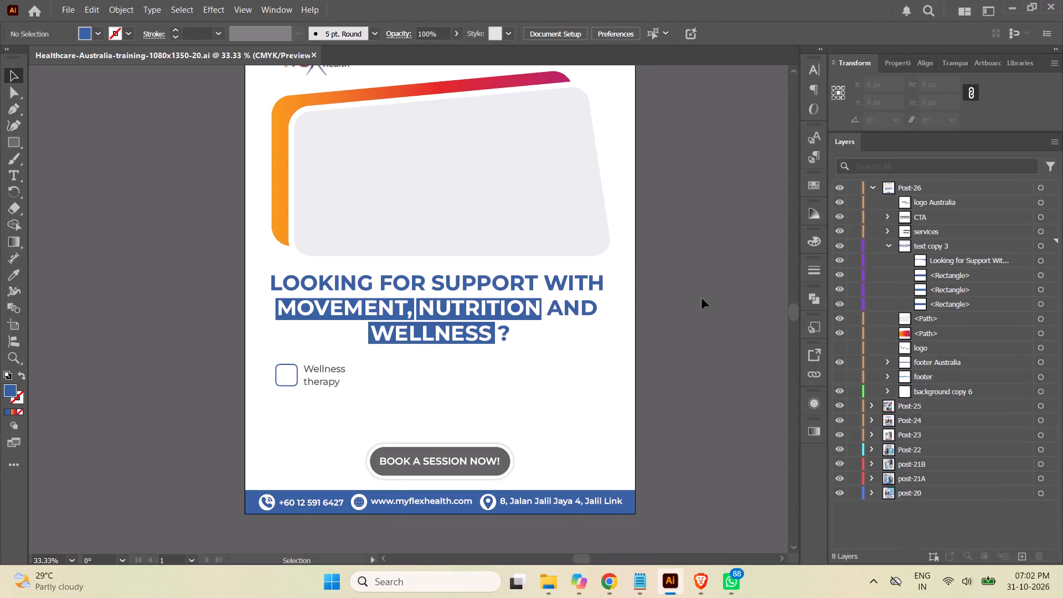
left_click(708, 287)
left_click(887, 246)
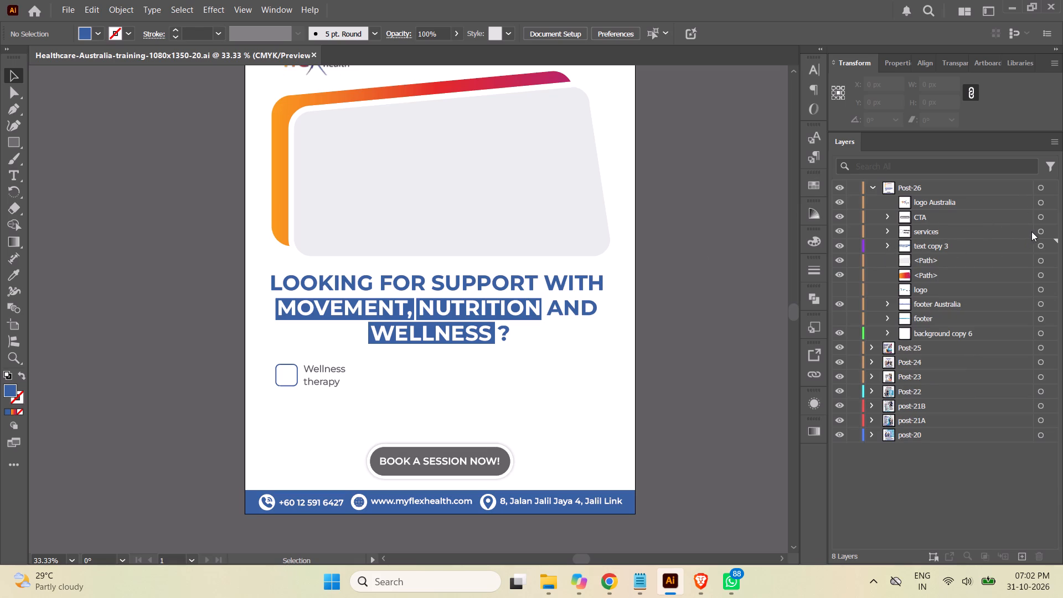
left_click(1038, 233)
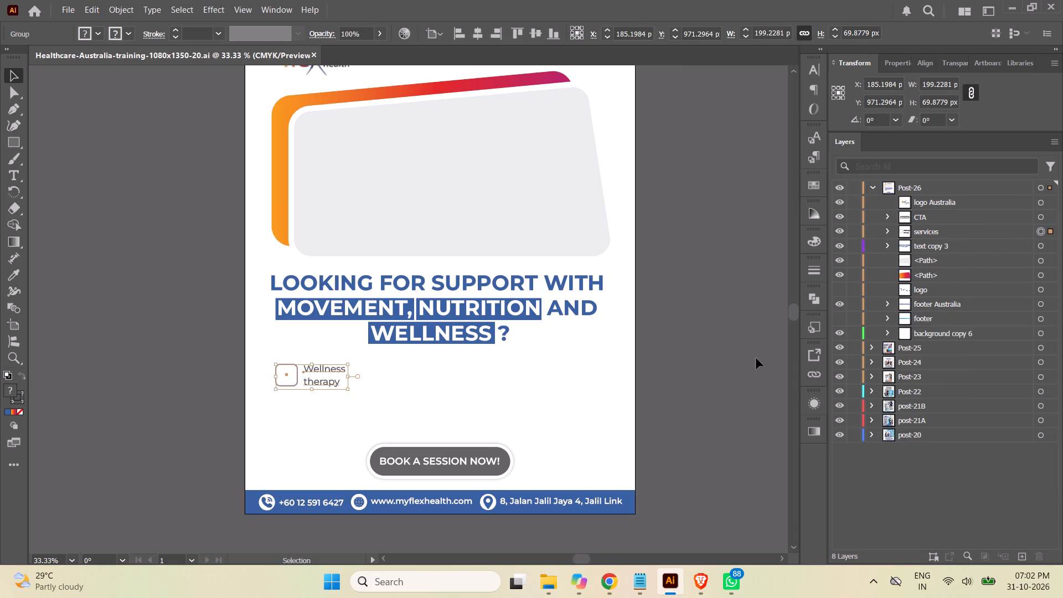
left_click(887, 230)
left_click(1040, 247)
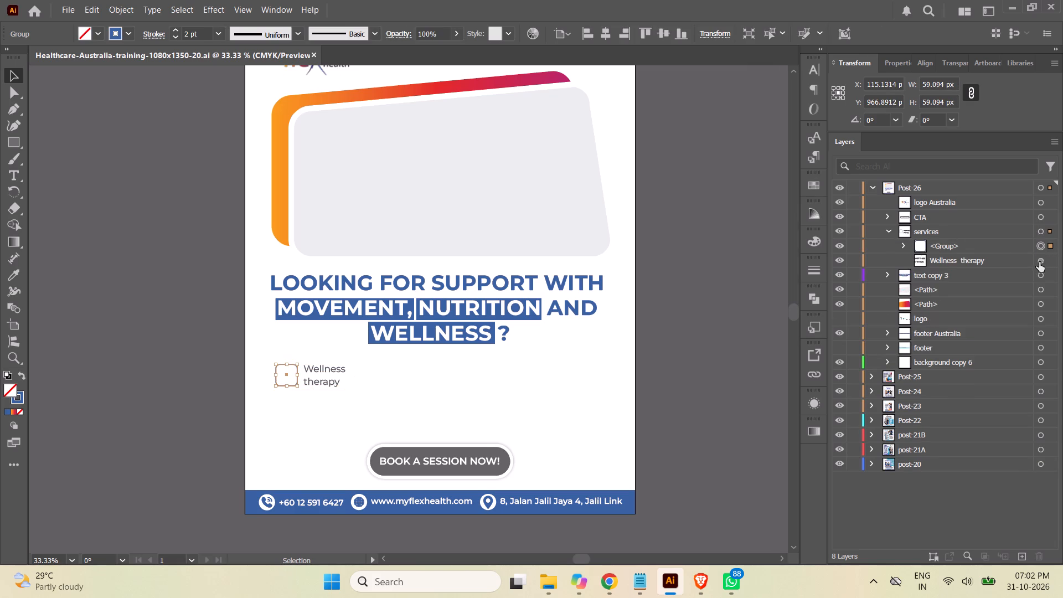
left_click(1041, 261, "shift")
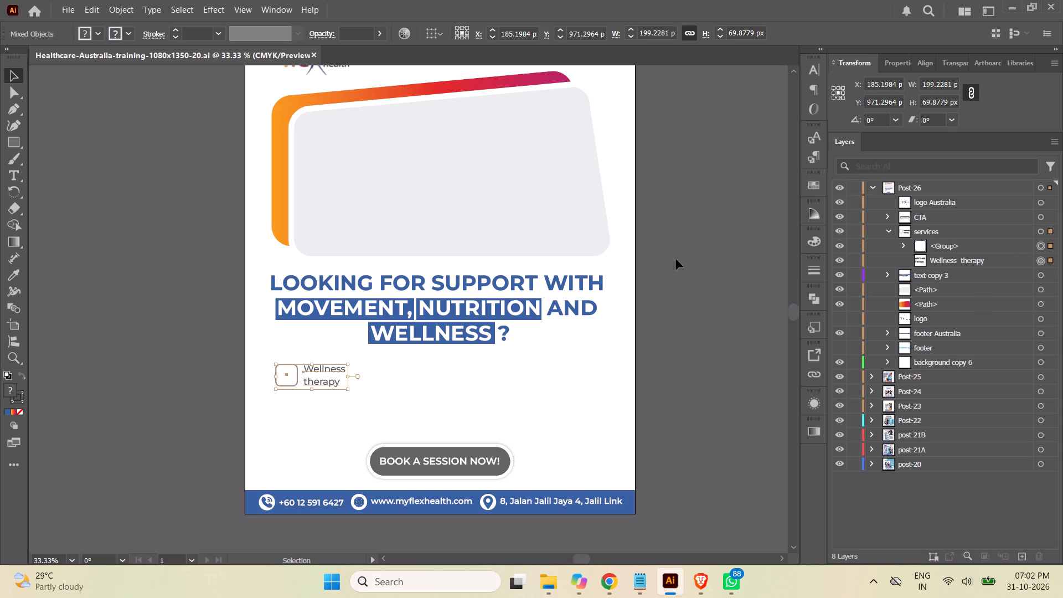
left_click(921, 66)
left_click(1025, 101)
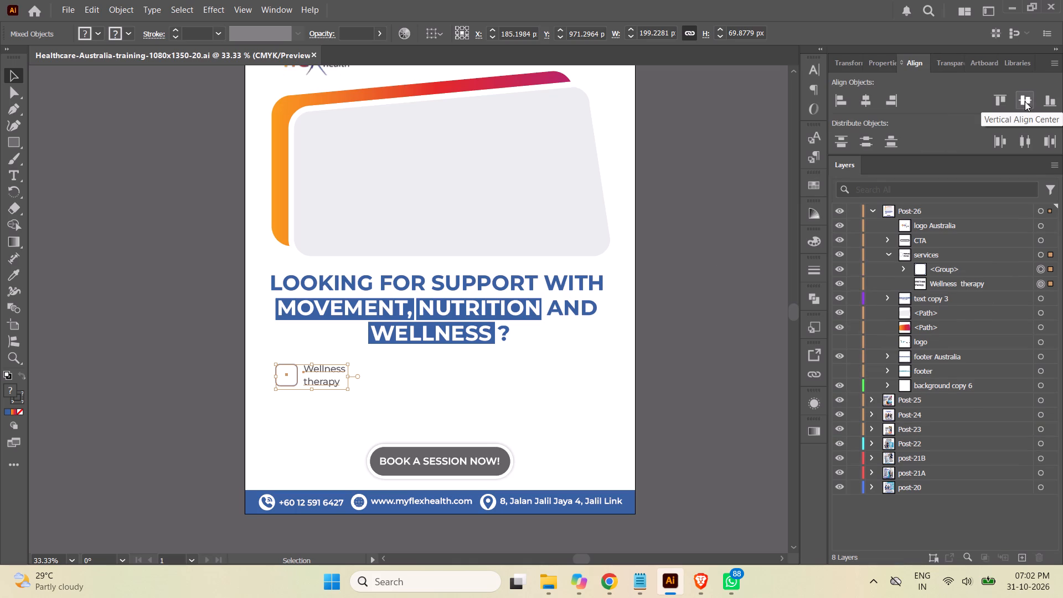
Duplicate the checkbox and "Wellness therapy" text within the services group and place the copy beside the original on the same row.
left_click(977, 269)
left_click(983, 286, "shift")
left_click_drag(986, 285, 988, 288)
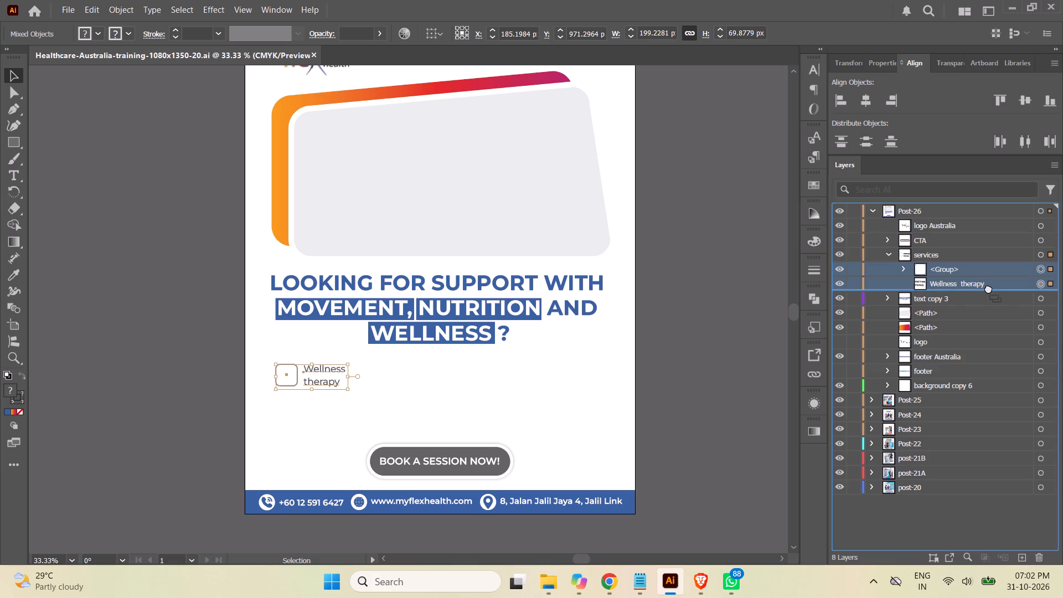
left_click_drag(988, 288, 1013, 411)
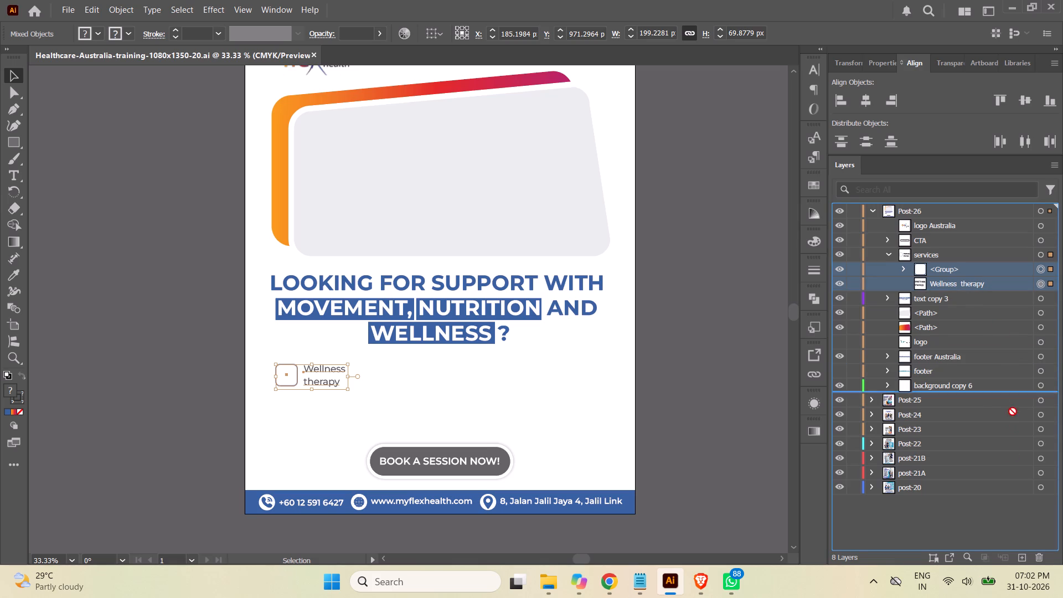
left_click_drag(1013, 411, 1023, 556)
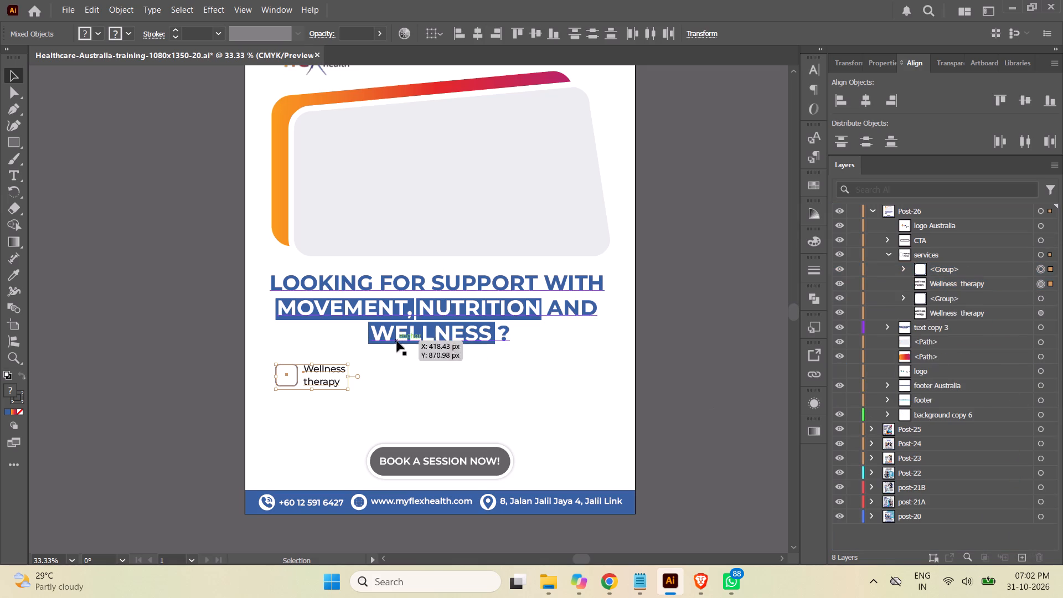
left_click_drag(325, 382, 409, 382)
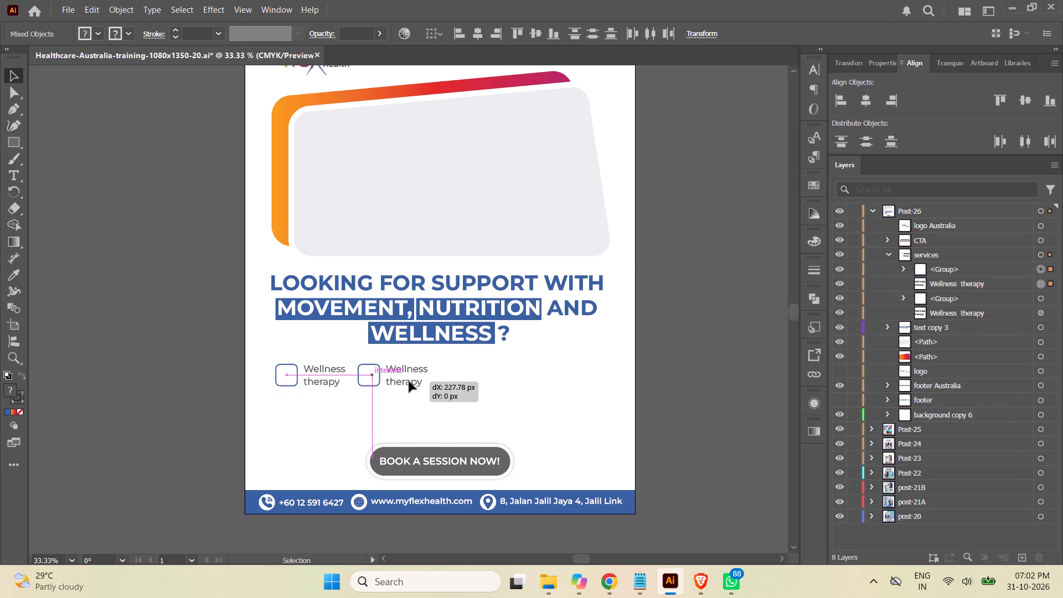
left_click_drag(409, 382, 445, 383)
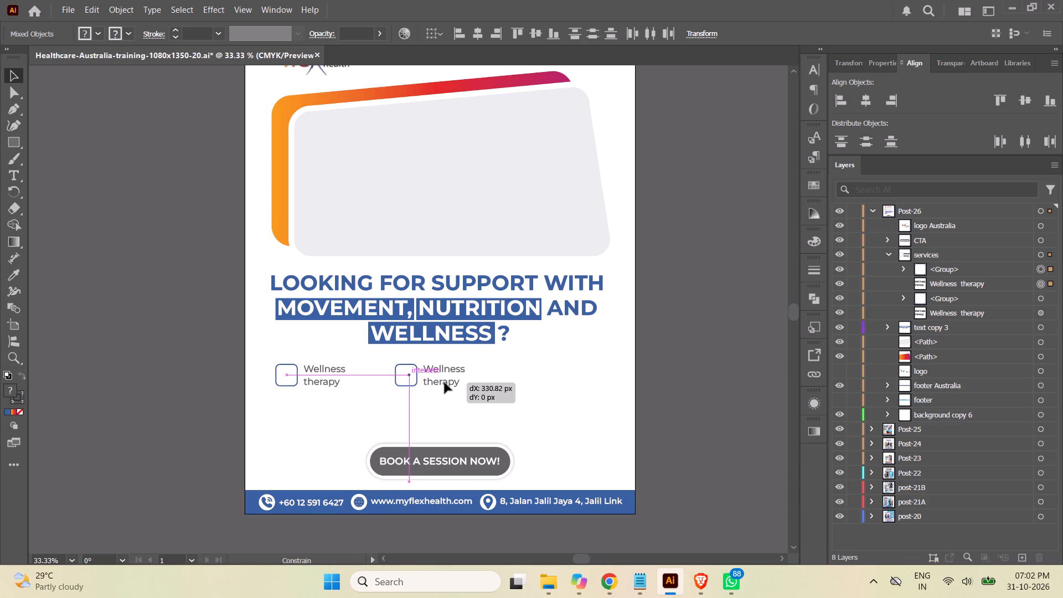
left_click_drag(445, 383, 456, 383)
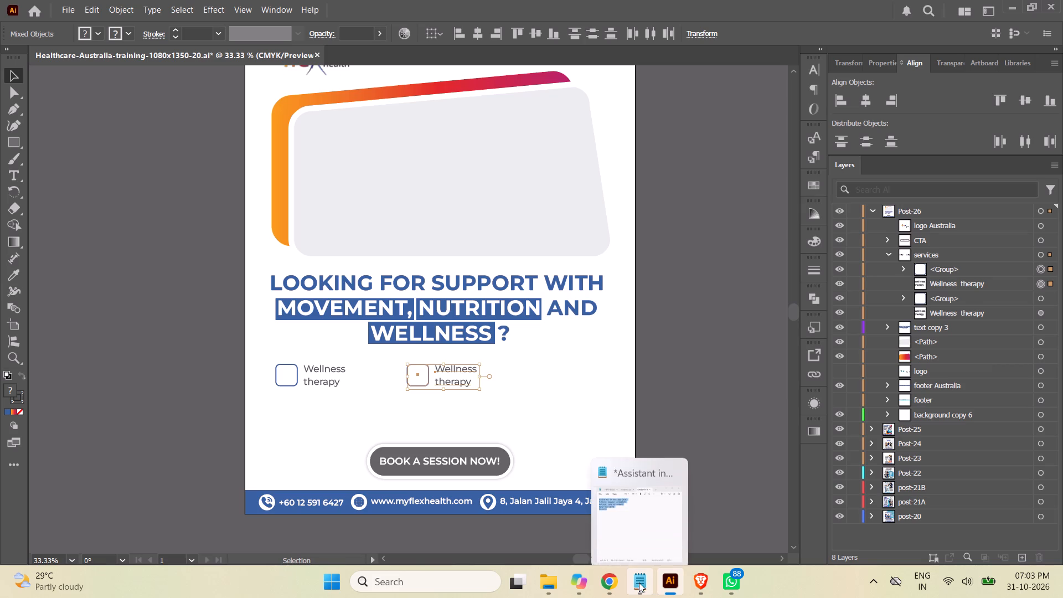
Switch to Chrome and copy the pointer "Daily Movement balancing" from the MFHM - Wellness Therapy task description in Asana.
left_click(612, 582)
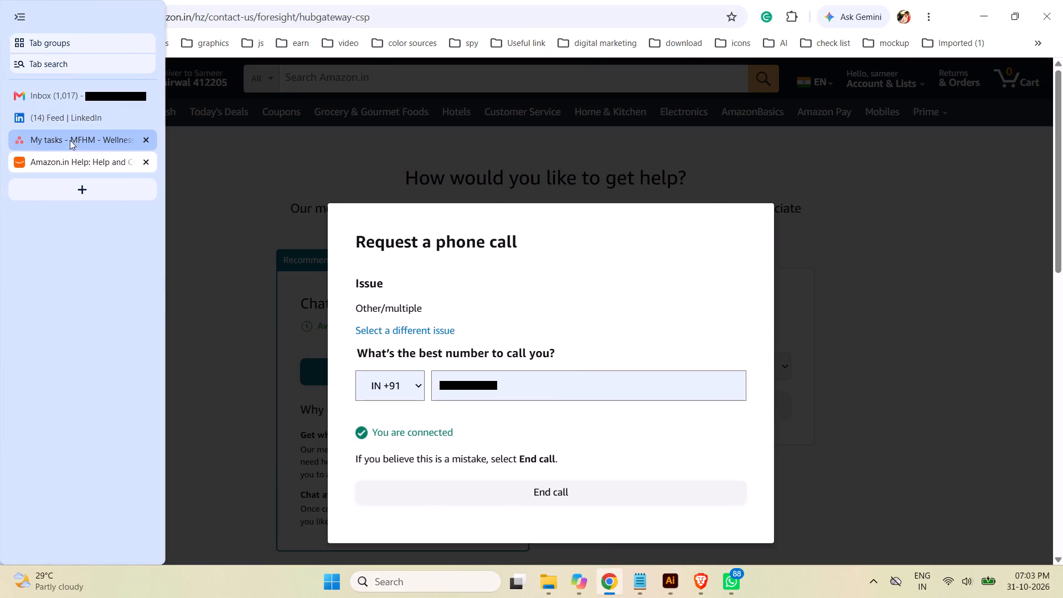
left_click(70, 140)
scroll(844, 288, "up", 1)
scroll(844, 288, "down", 1)
scroll(844, 288, "up", 4)
scroll(844, 287, "down", 1)
scroll(844, 287, "up", 4)
scroll(844, 287, "down", 1)
scroll(844, 287, "up", 1)
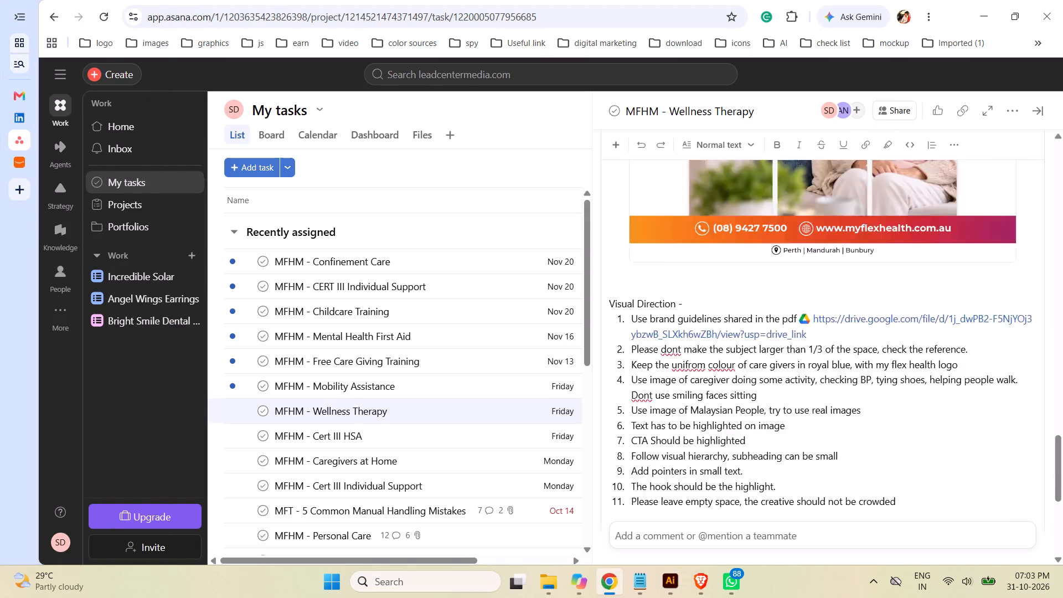
scroll(856, 286, "up", 3)
scroll(855, 285, "down", 4)
scroll(855, 285, "up", 2)
scroll(855, 285, "down", 1)
scroll(855, 285, "up", 3)
scroll(854, 283, "down", 1)
scroll(854, 283, "up", 1)
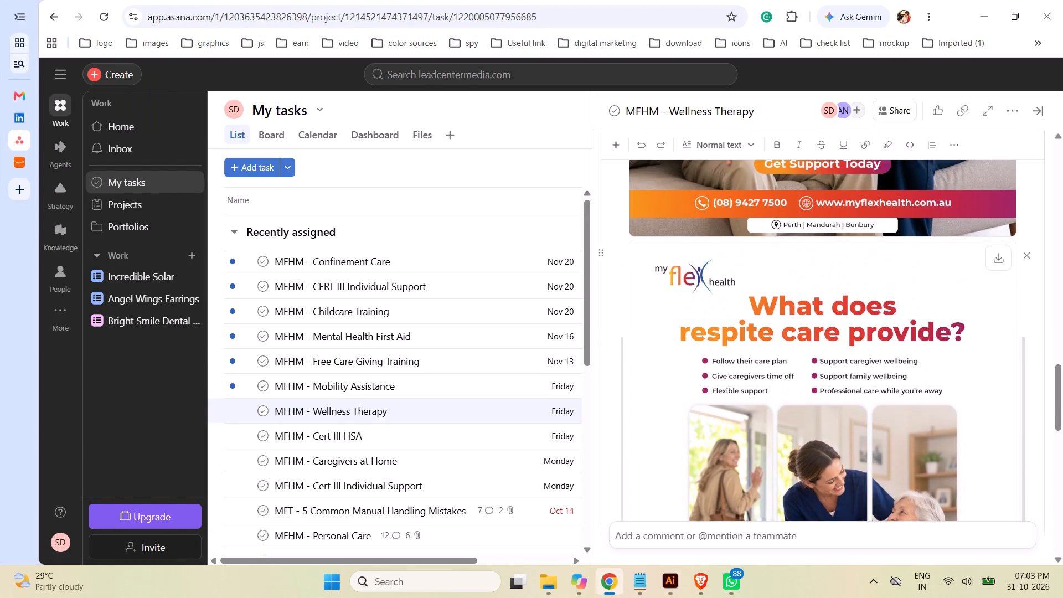
scroll(851, 280, "up", 1)
scroll(851, 280, "down", 1)
scroll(851, 280, "up", 4)
scroll(850, 279, "down", 1)
scroll(850, 279, "up", 5)
scroll(846, 277, "down", 1)
scroll(846, 277, "up", 6)
scroll(843, 277, "down", 4)
scroll(843, 277, "up", 4)
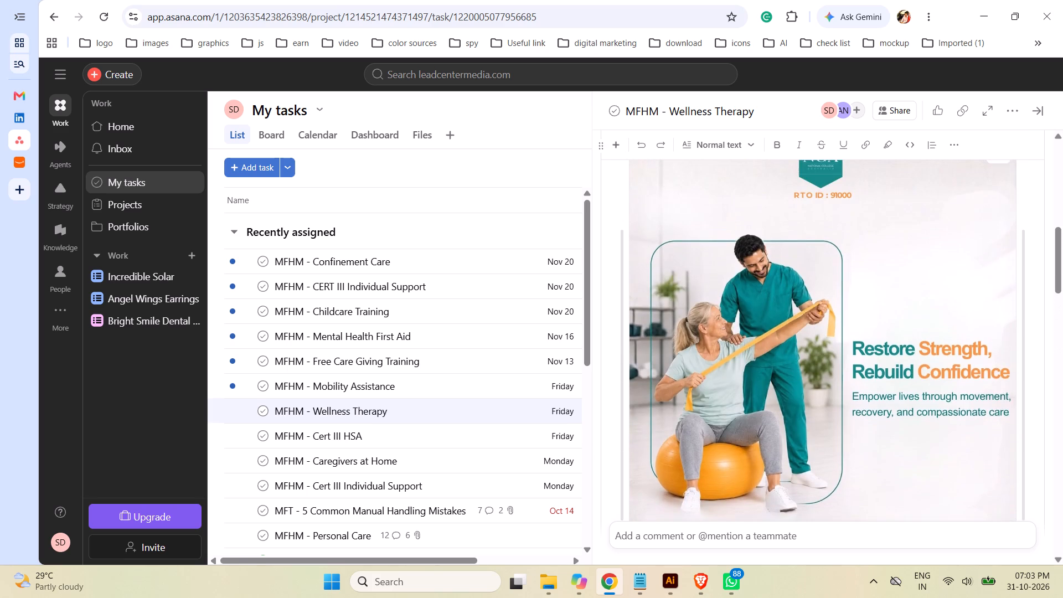
scroll(842, 276, "up", 6)
scroll(842, 276, "down", 1)
scroll(842, 276, "up", 2)
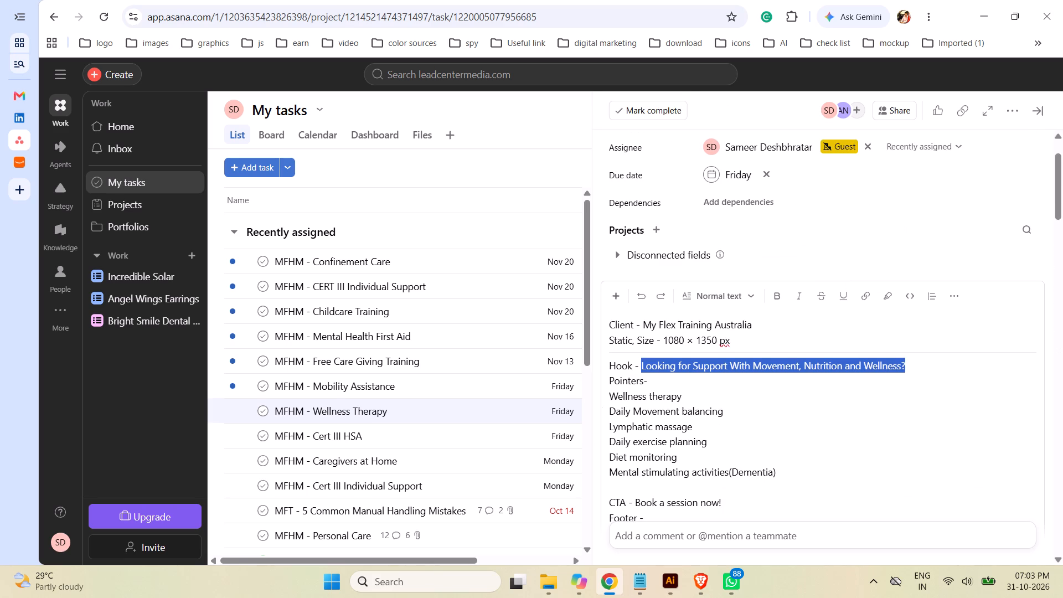
left_click(733, 417)
left_click_drag(733, 422, 656, 426)
left_click_drag(741, 417, 663, 417)
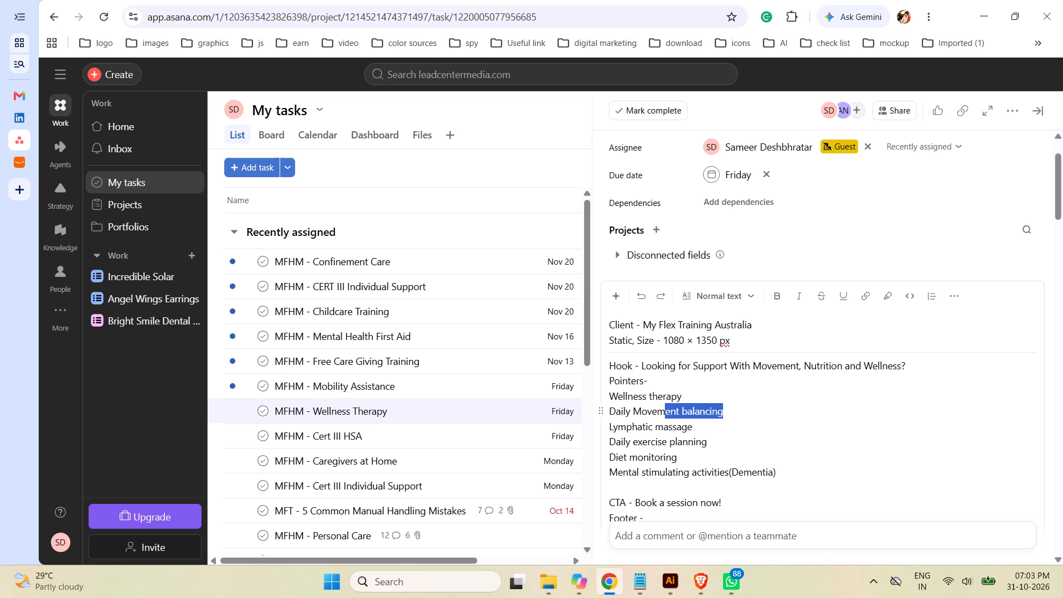
left_click(741, 410)
left_click_drag(730, 411, 608, 410)
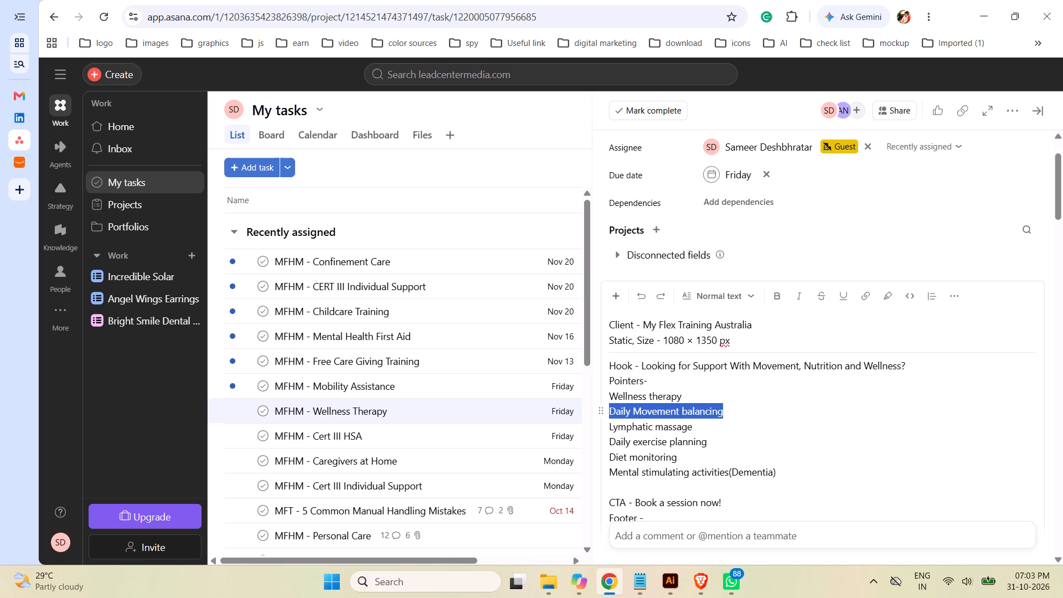
left_click_drag(608, 410, 607, 410)
key("ctrl+c")
Back in Illustrator, replace the duplicated item's text with "Daily Movement balancing", with a line break before "balancing".
left_click(676, 579)
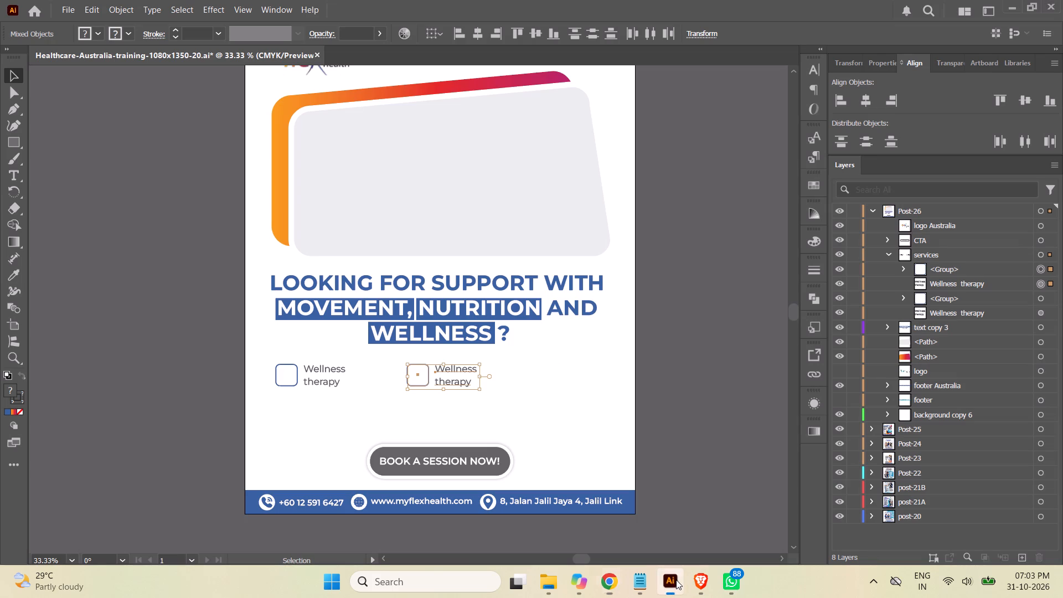
left_click(1040, 285)
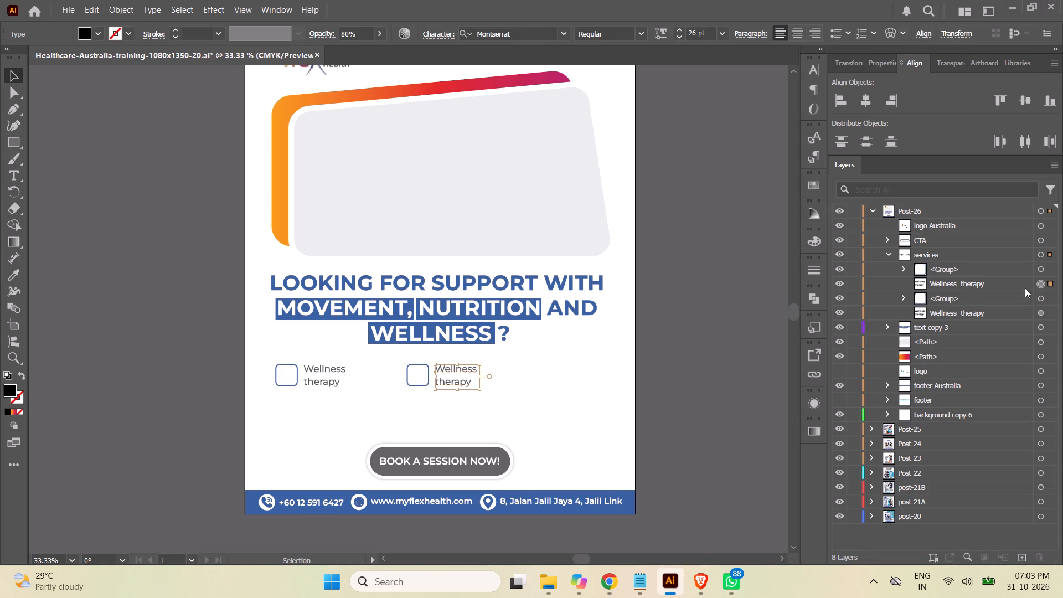
left_click(12, 172)
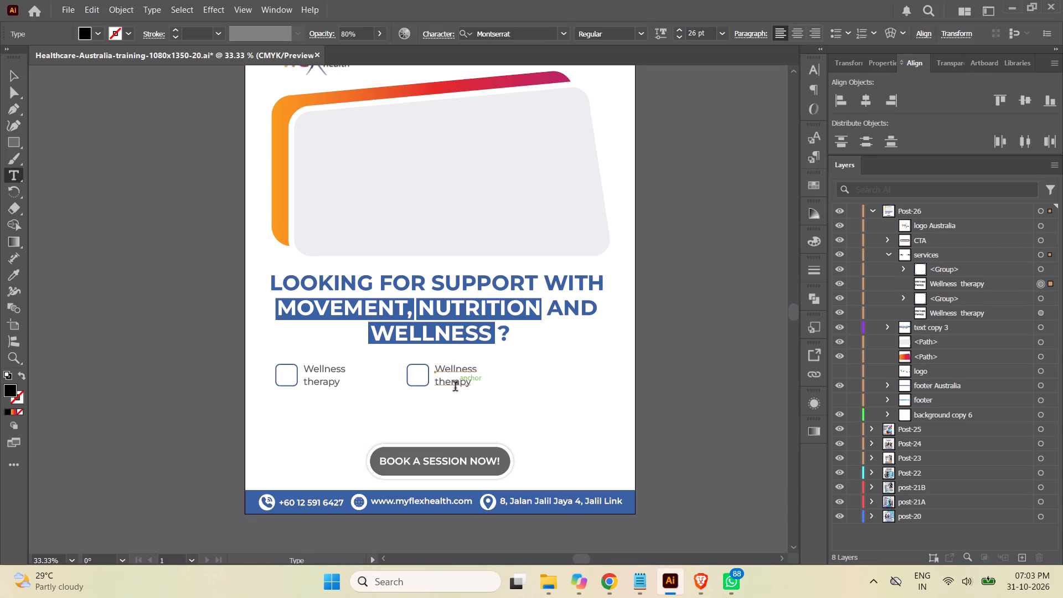
left_click(455, 384)
key("ctrl+a")
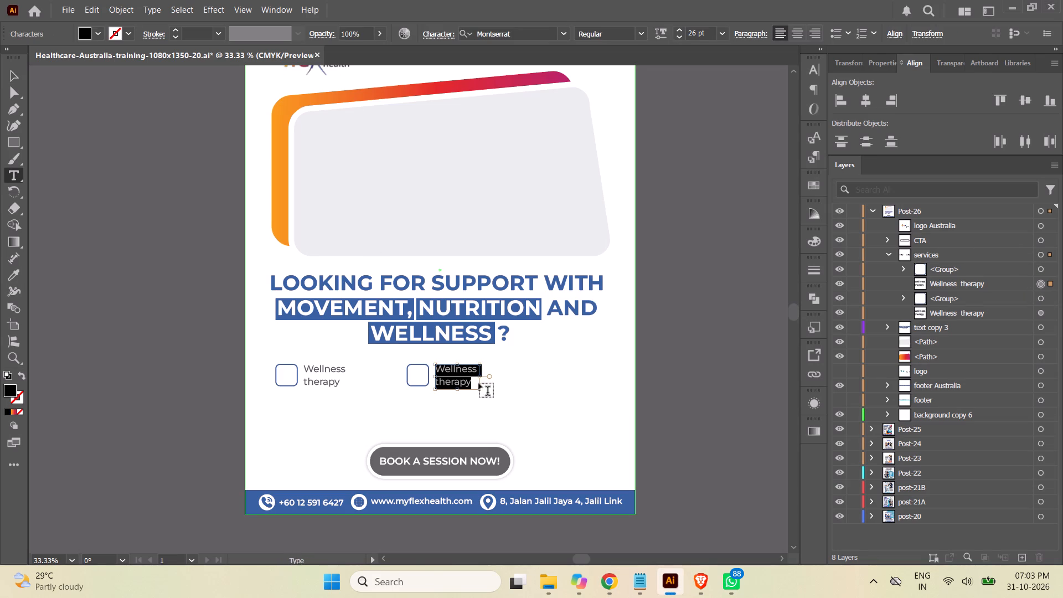
key("ctrl+v")
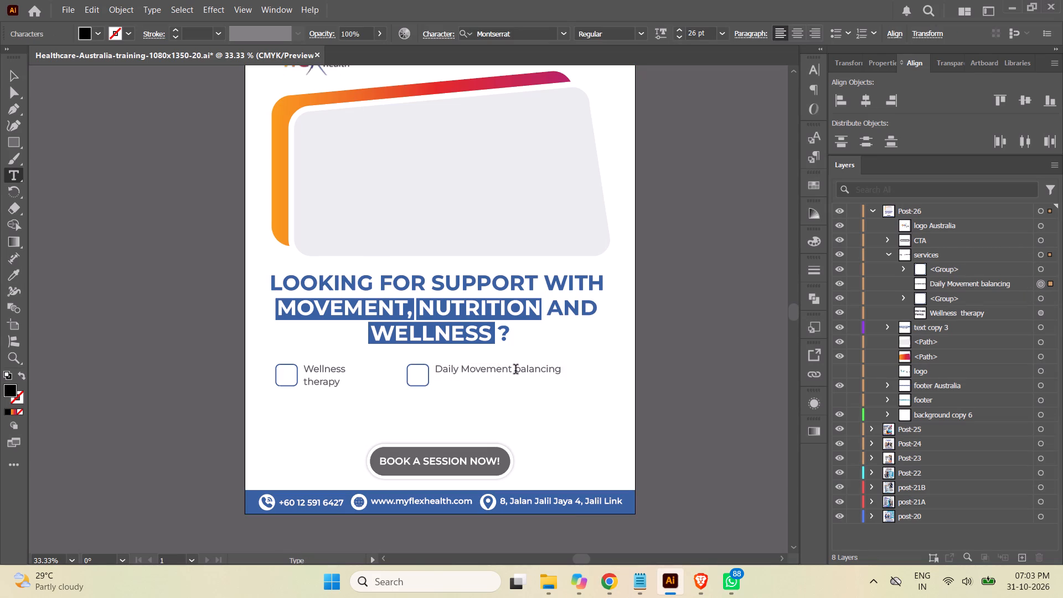
left_click(515, 370)
key("Return")
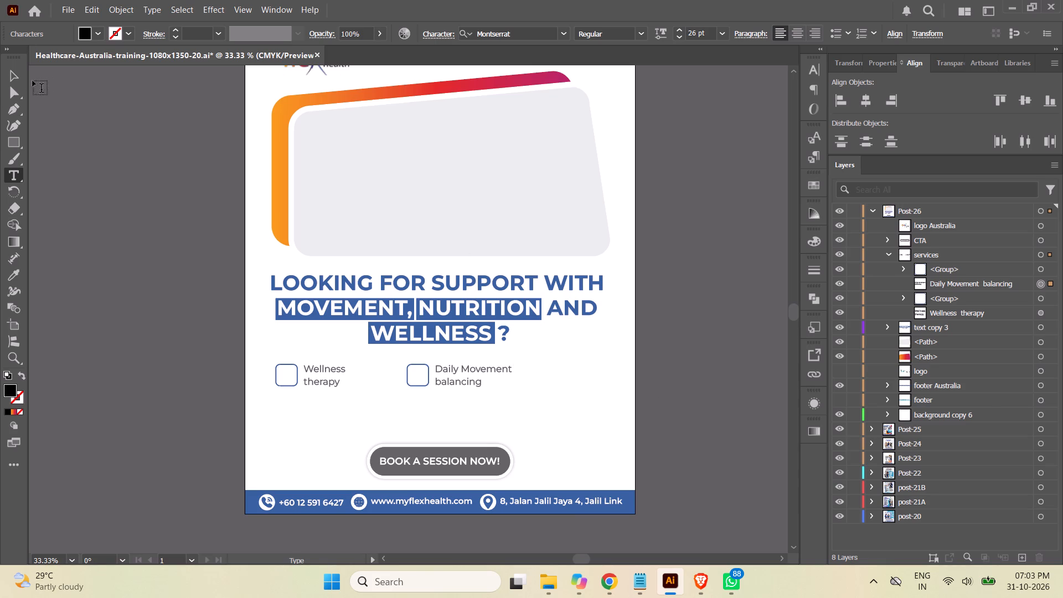
left_click(12, 74)
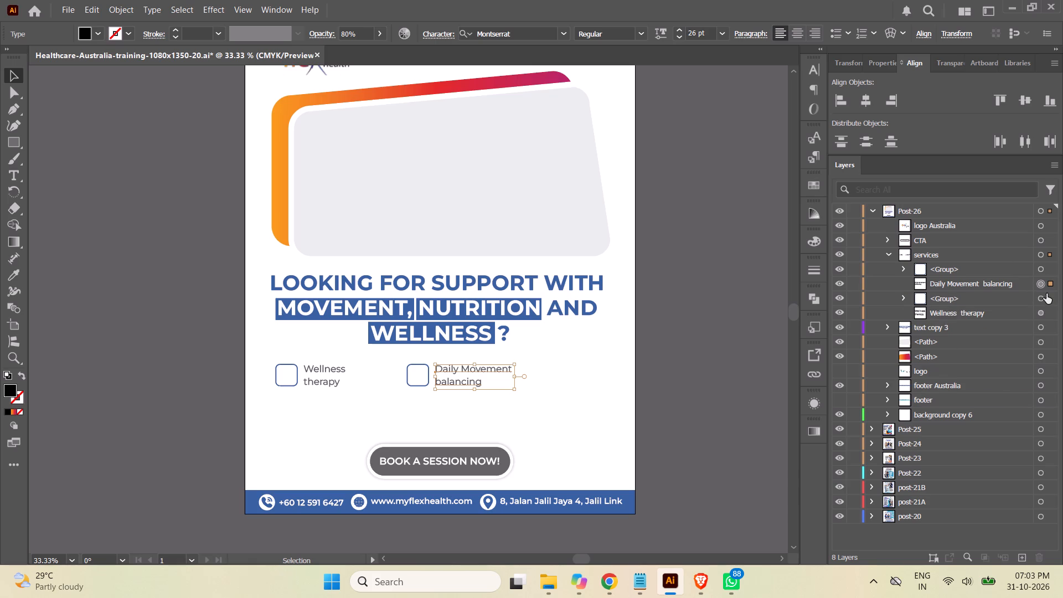
Duplicate the checkbox and "Daily Movement balancing" text within the services group and place the copy about 360 px further right on the same row.
left_click(1041, 271, "shift")
left_click(999, 271)
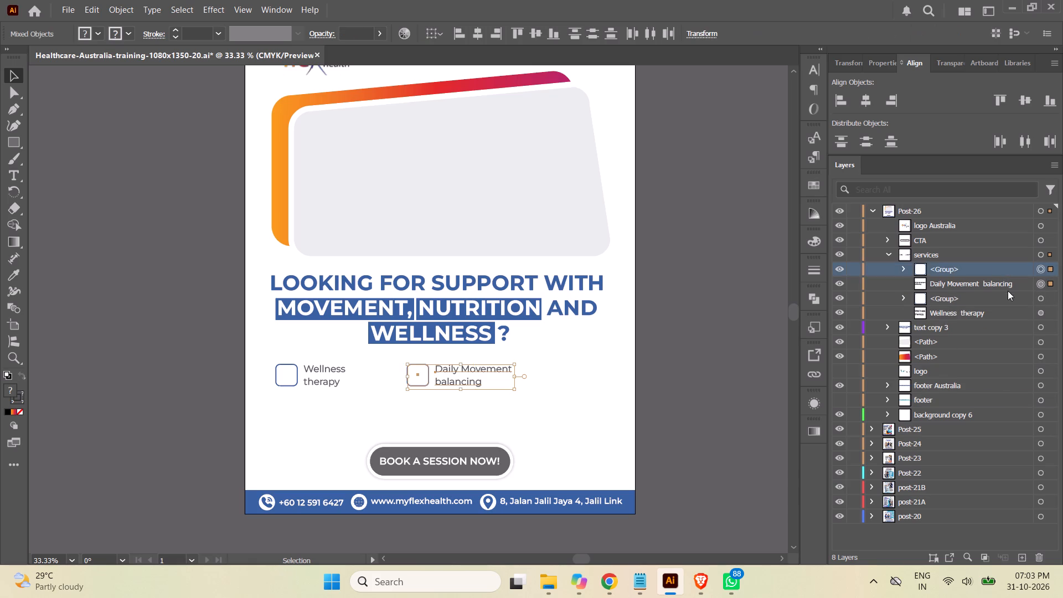
left_click(1008, 286, "shift")
left_click_drag(997, 283, 1021, 545)
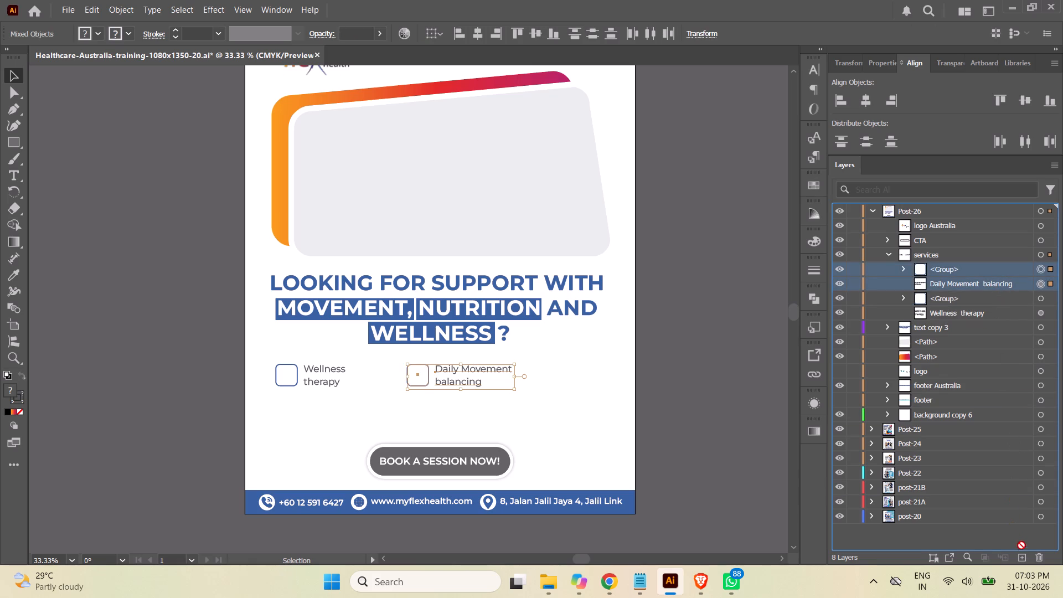
left_click_drag(1021, 545, 1024, 555)
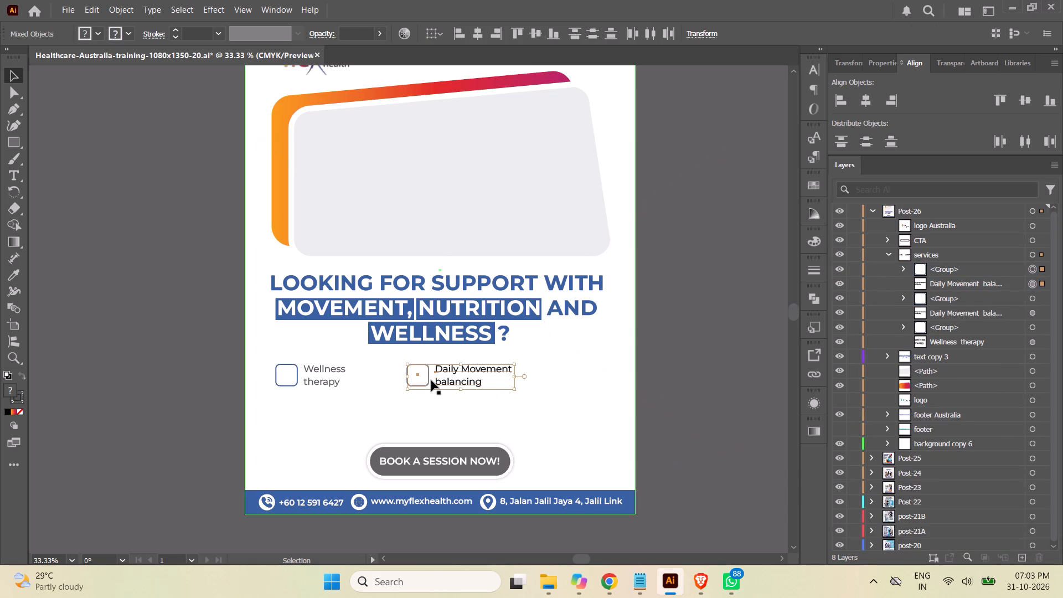
left_click_drag(429, 382, 553, 381)
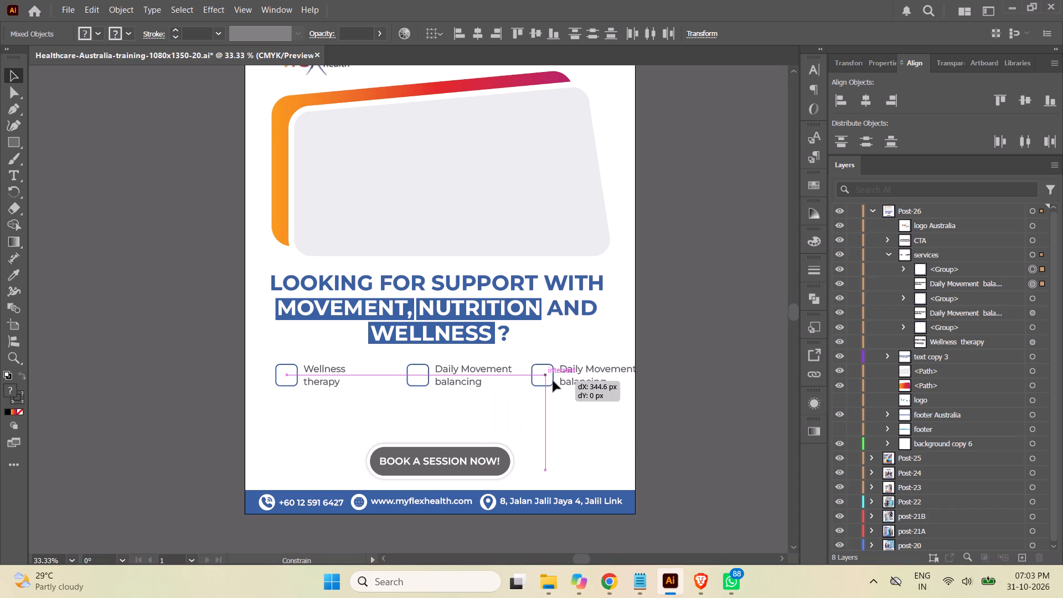
left_click_drag(553, 381, 557, 382)
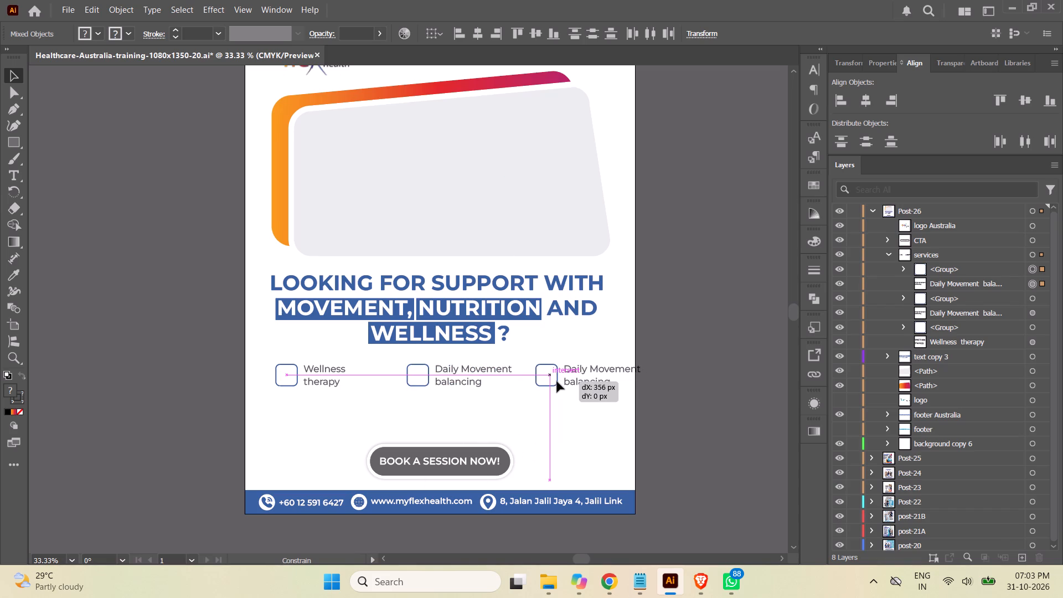
left_click_drag(557, 382, 559, 382)
Move the middle checkbox and its "Daily Movement balancing" text horizontally closer to the "Wellness therapy" item.
left_click(1035, 302)
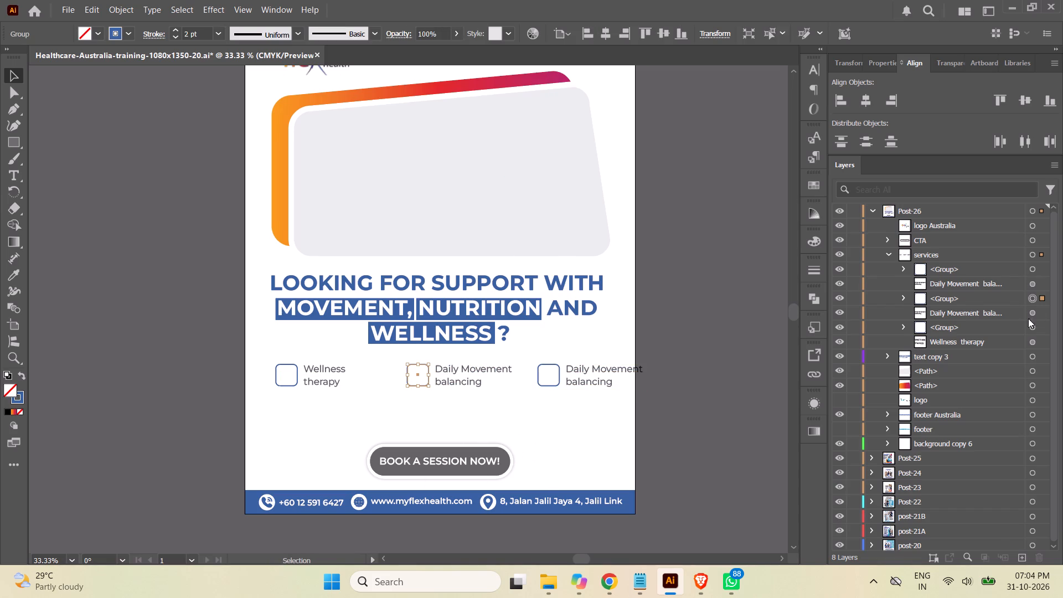
left_click(1032, 314, "shift")
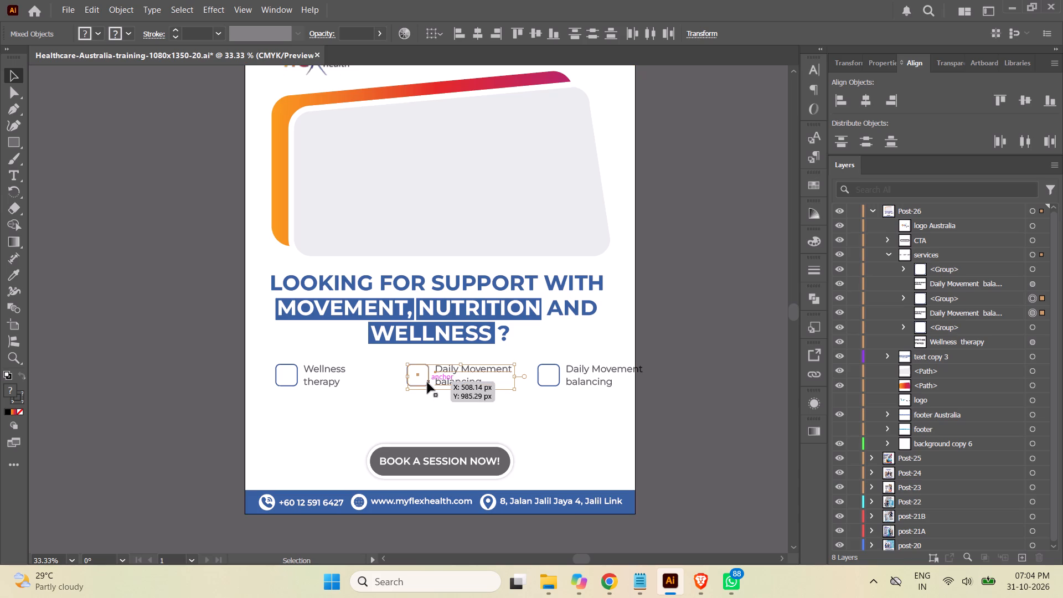
left_click_drag(428, 385, 394, 386)
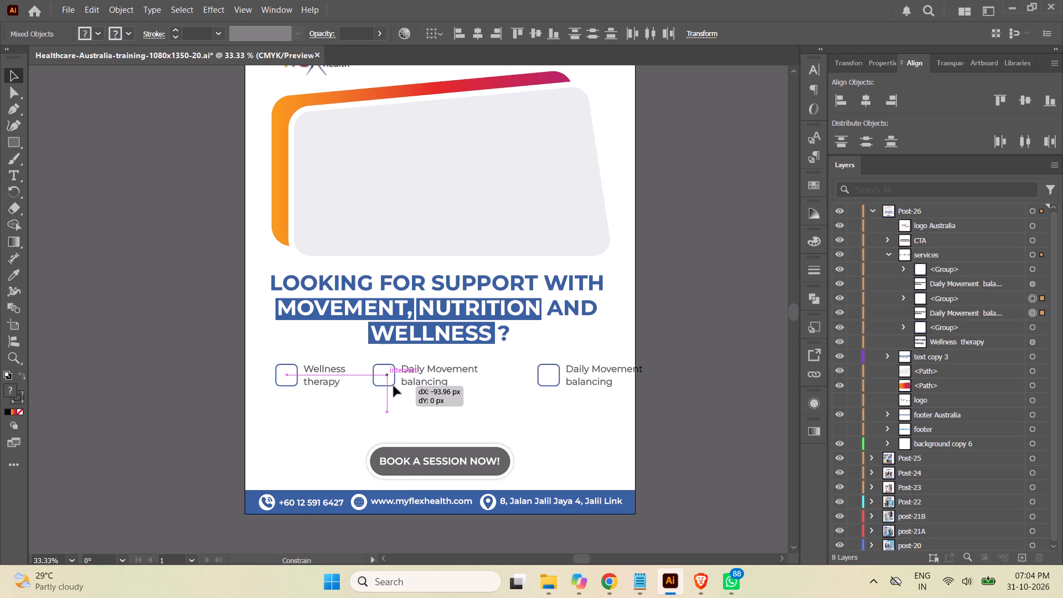
left_click_drag(394, 386, 400, 386)
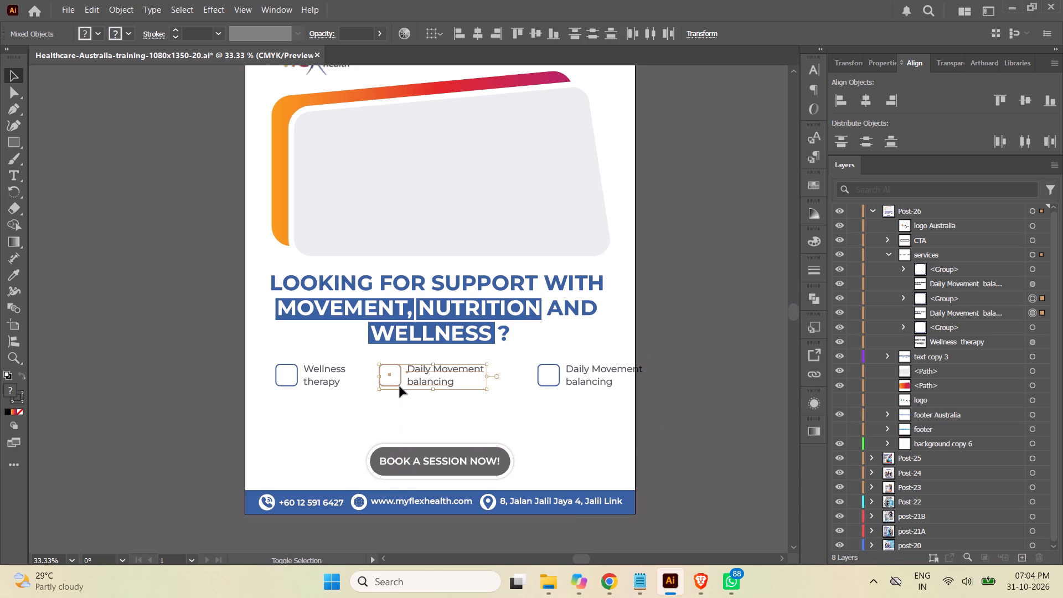
Move the third checkbox and its text horizontally towards the middle item so the whole item fits inside the artboard.
left_click(1031, 267)
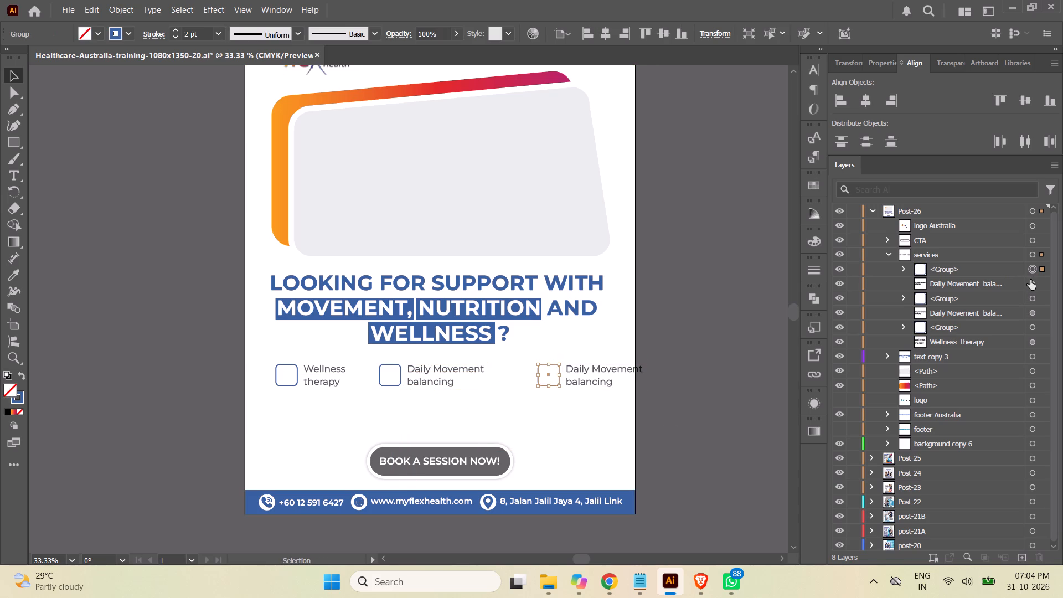
left_click(1030, 280, "shift")
left_click(1006, 269)
left_click(1005, 280, "shift")
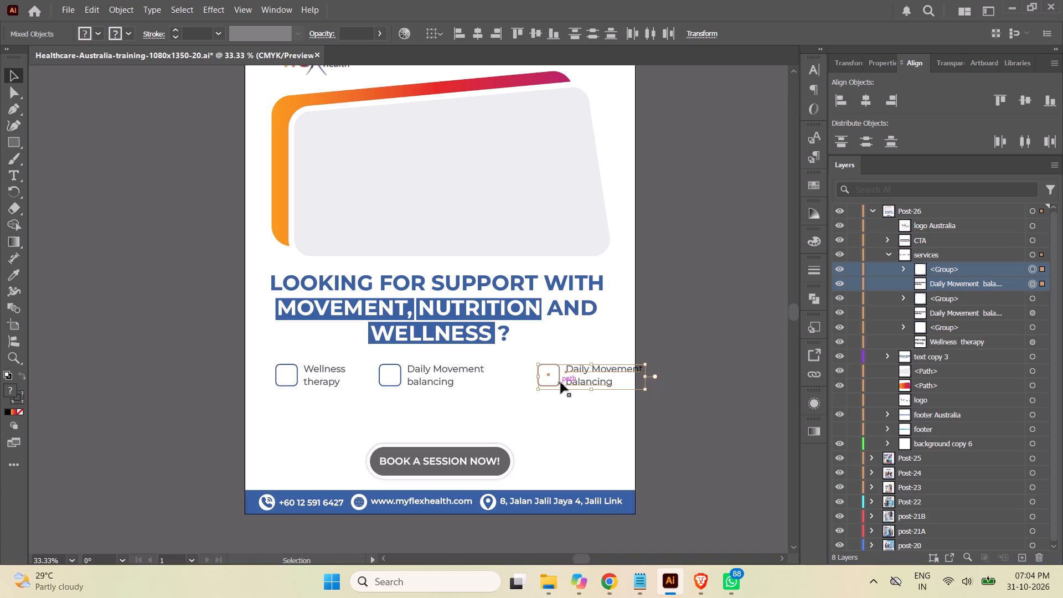
left_click_drag(559, 382, 515, 381)
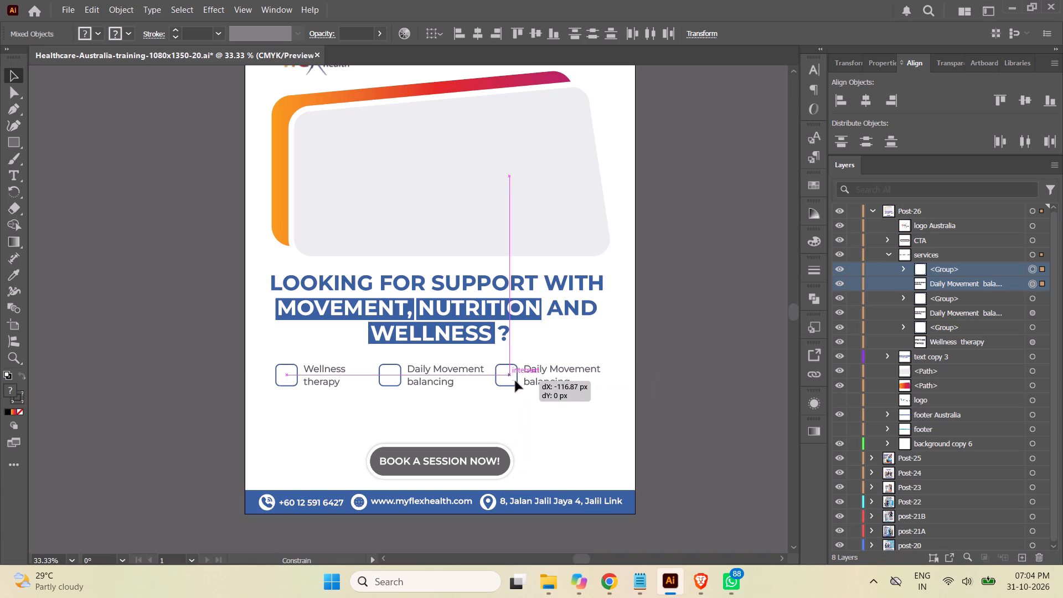
left_click_drag(515, 381, 529, 383)
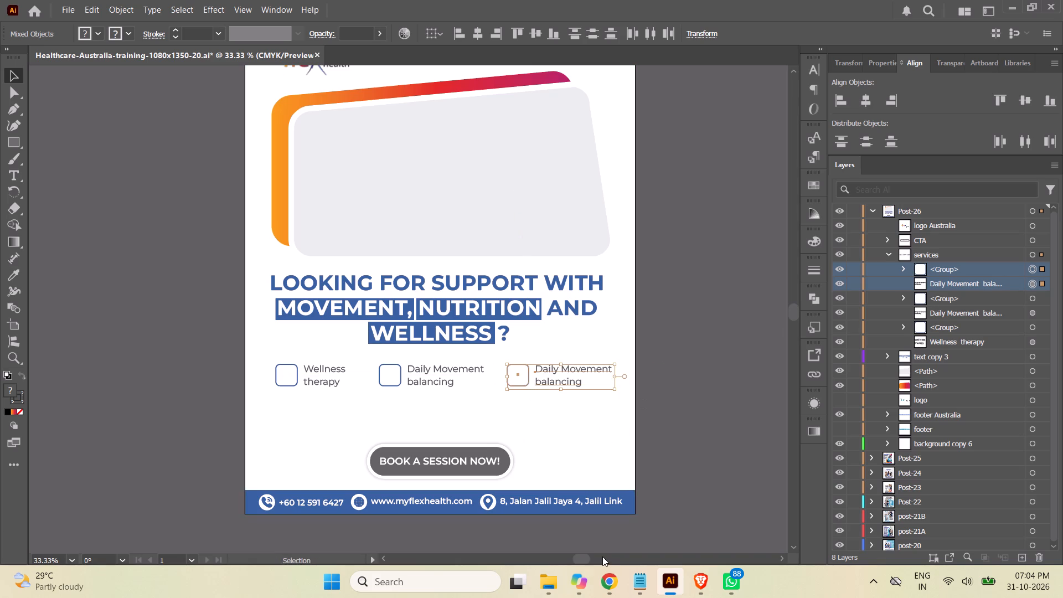
Switch to Chrome and copy the pointer "Lymphatic massage" from the MFHM - Wellness Therapy task description in Asana.
left_click(610, 578)
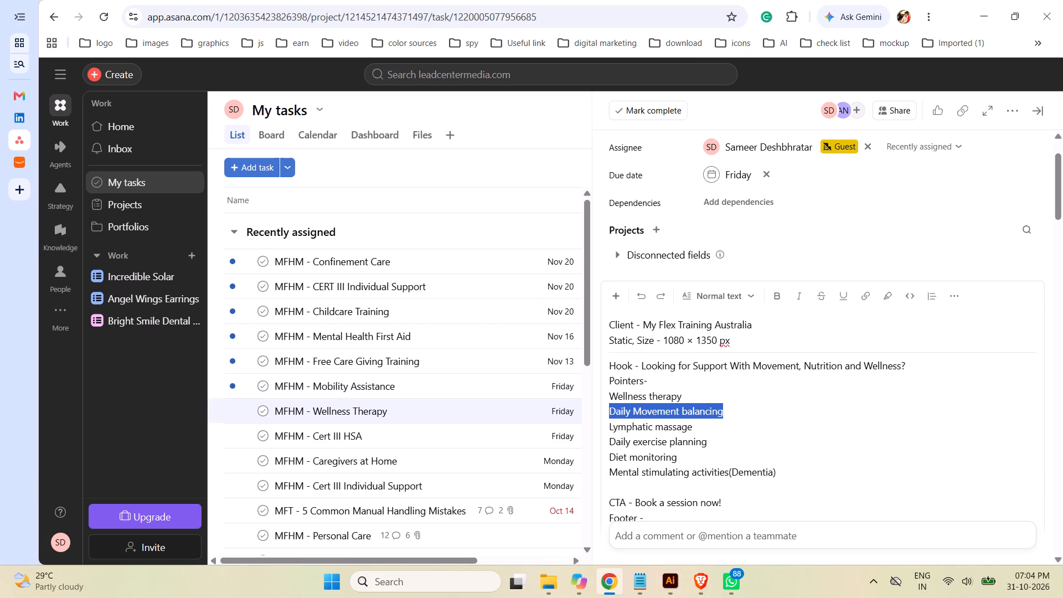
left_click_drag(692, 429, 609, 429)
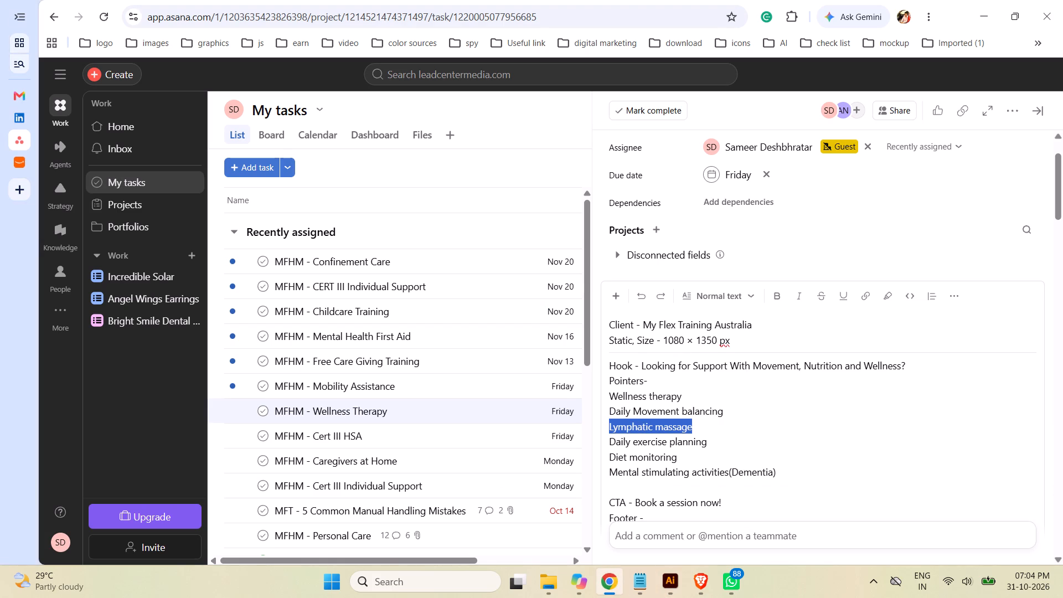
key("ctrl+c")
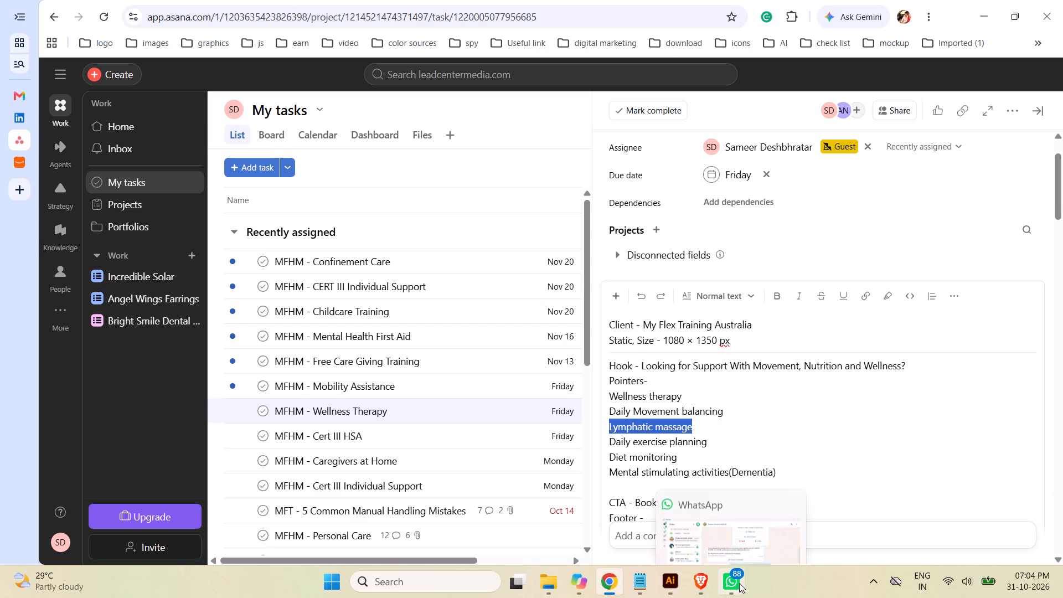
Back in Illustrator, replace the third item's text with "Lymphatic massage", with a line break before "massage".
left_click(673, 576)
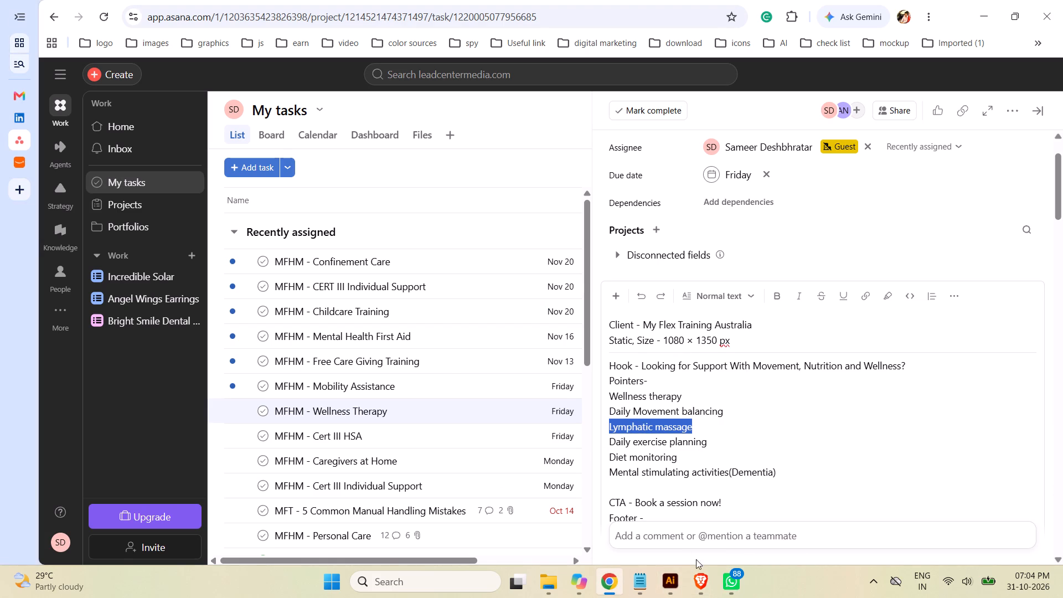
left_click(672, 578)
left_click(1034, 282)
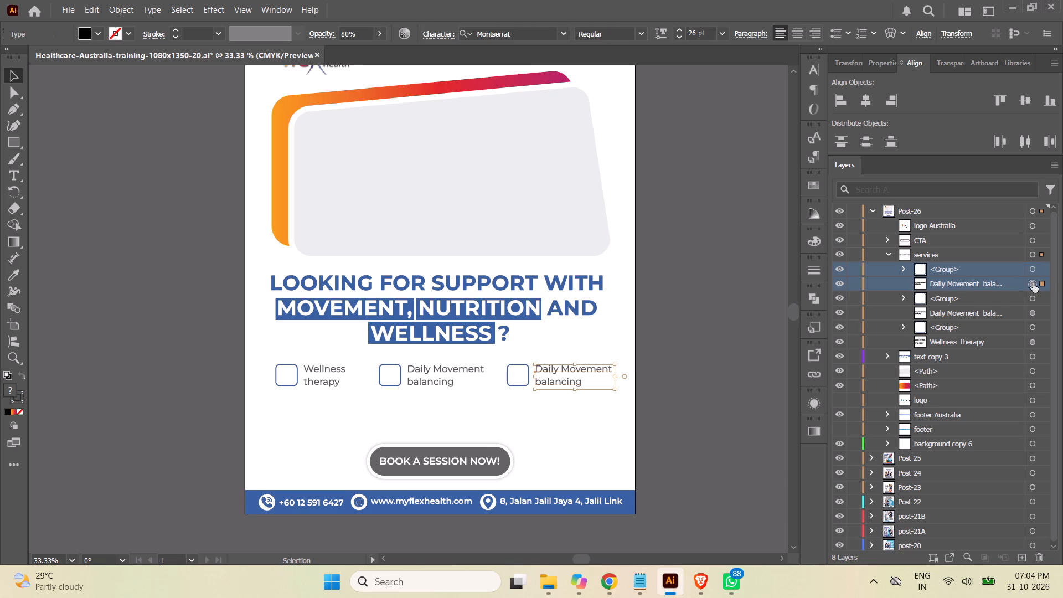
left_click(14, 176)
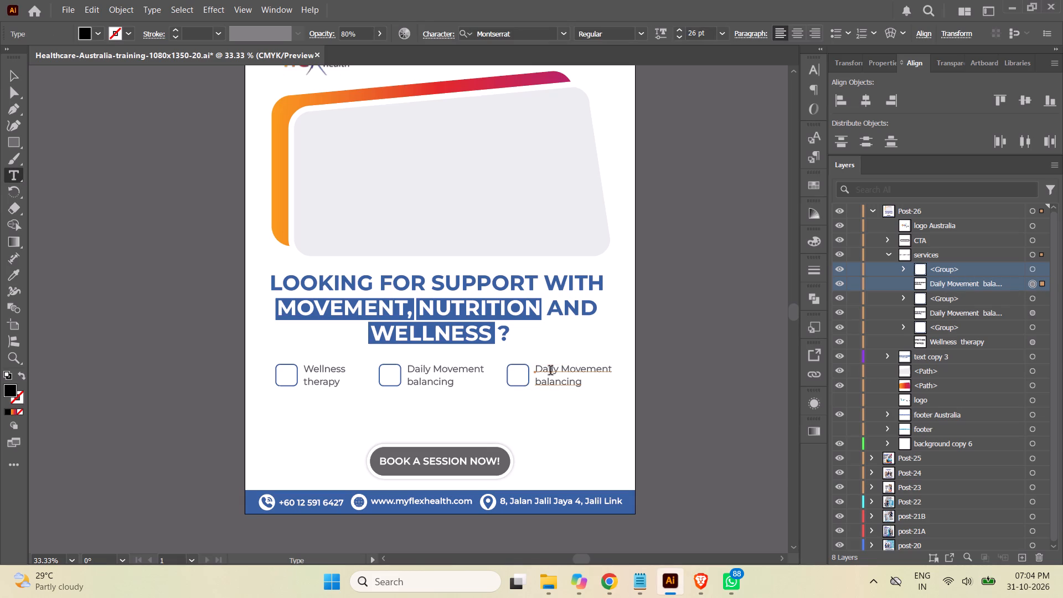
left_click_drag(538, 369, 585, 387)
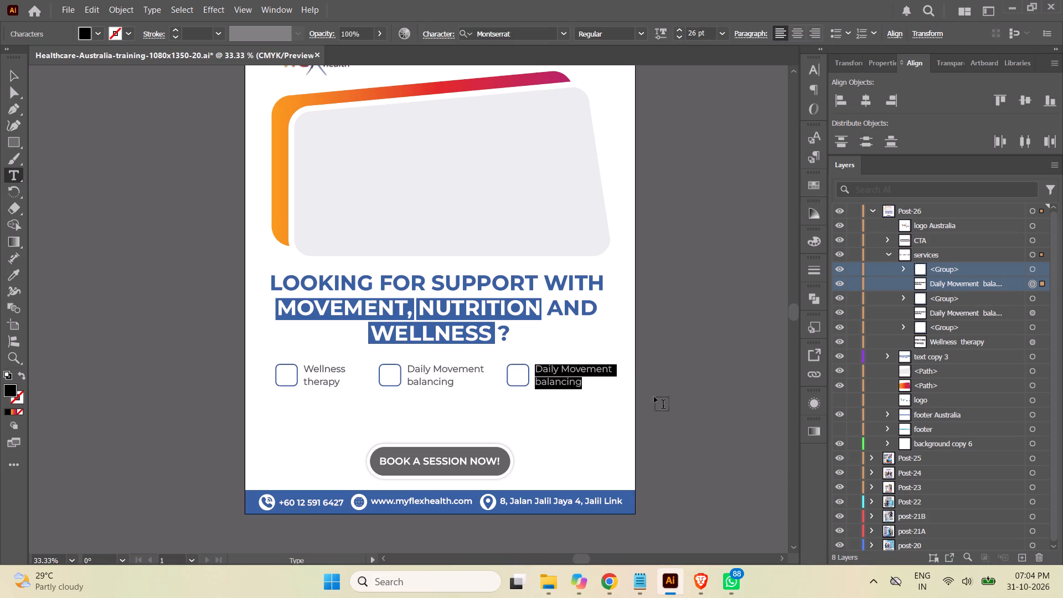
key("ctrl+v")
left_click(590, 373)
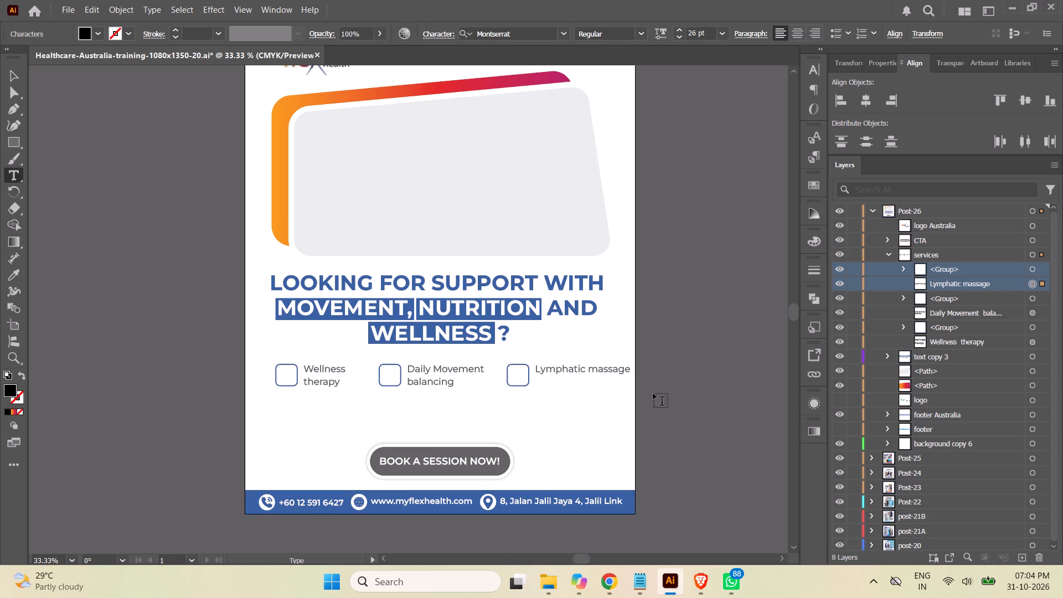
key("Return")
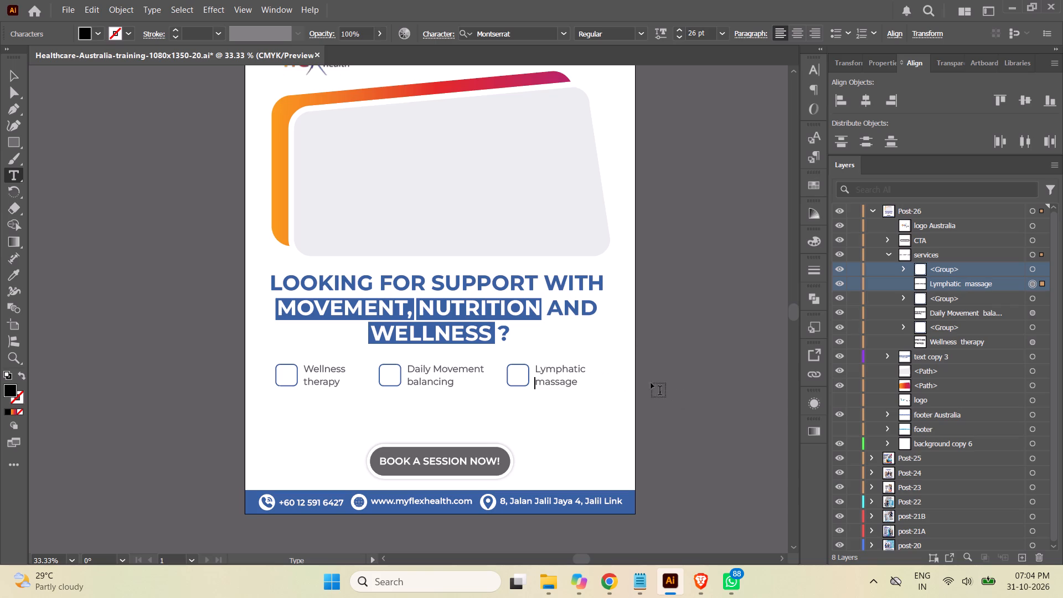
left_click(11, 75)
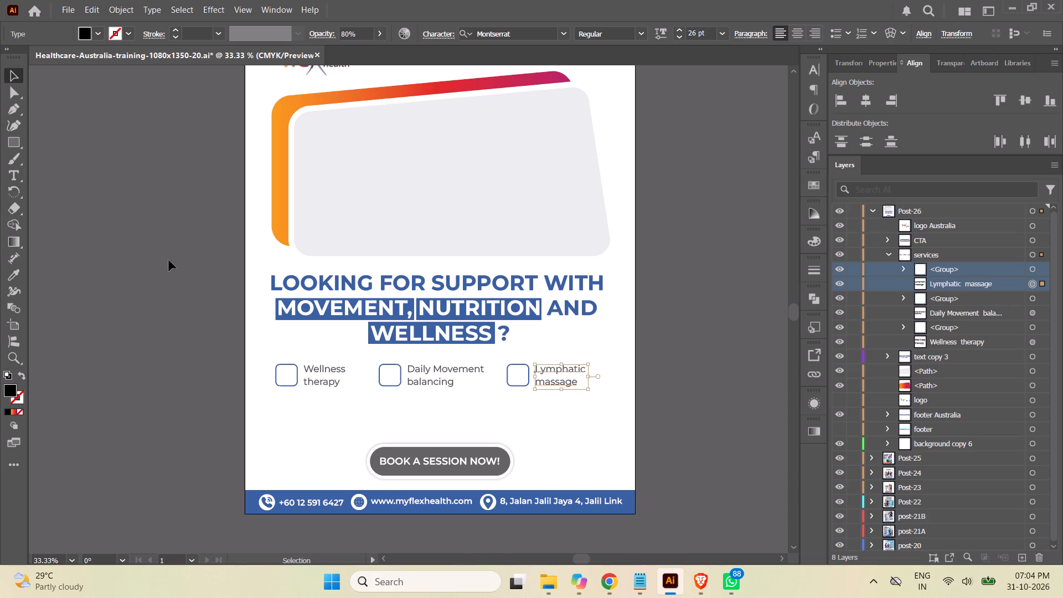
left_click(169, 260)
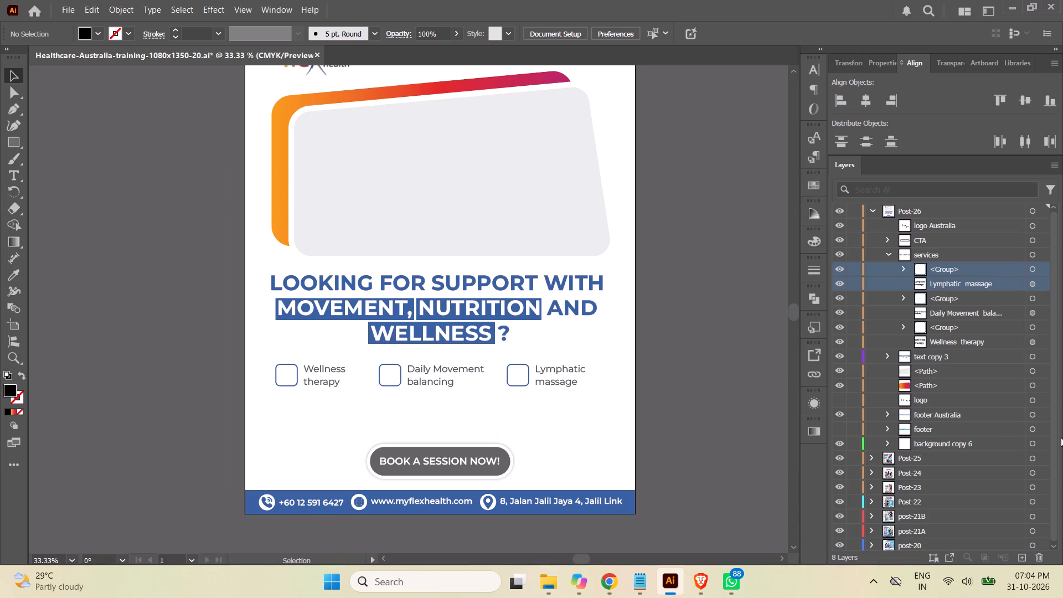
Duplicate all three checkboxes with their texts in the services group and place the copies about 94 px below as a second row.
left_click(1033, 272)
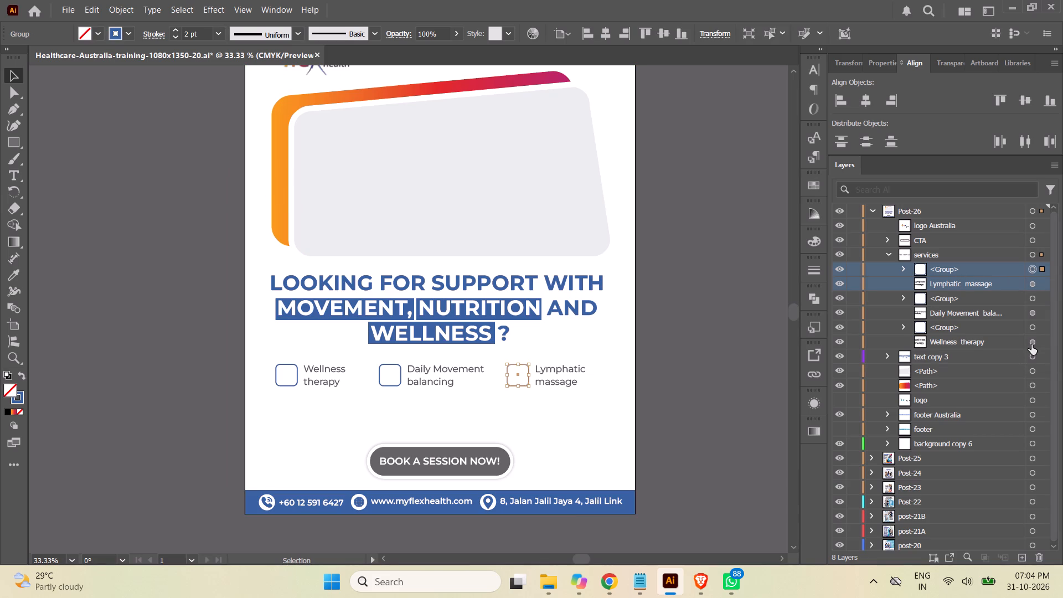
left_click(1031, 344, "shift")
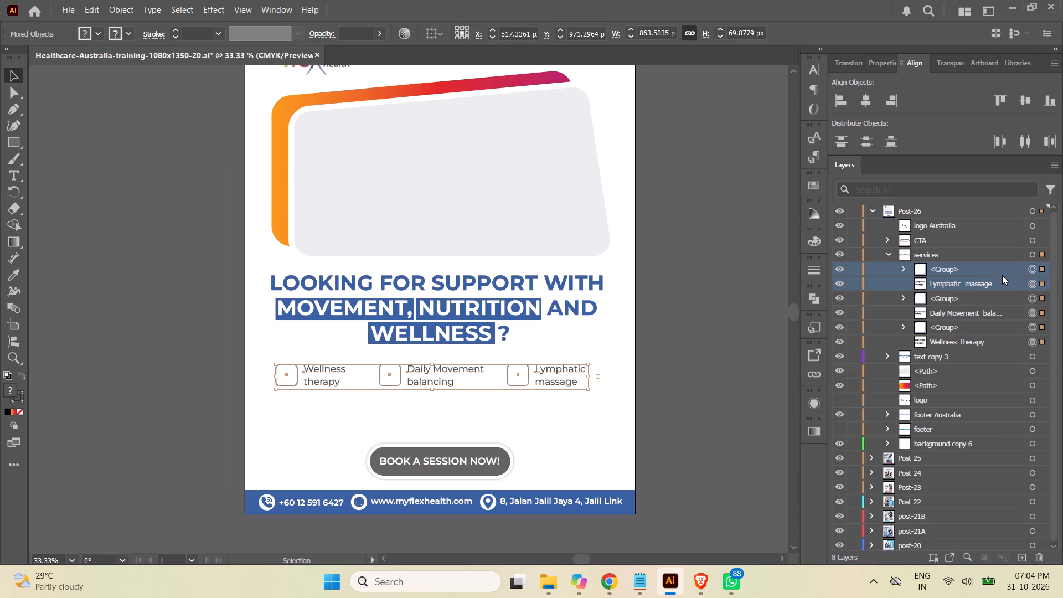
left_click(1002, 272)
left_click(997, 342, "shift")
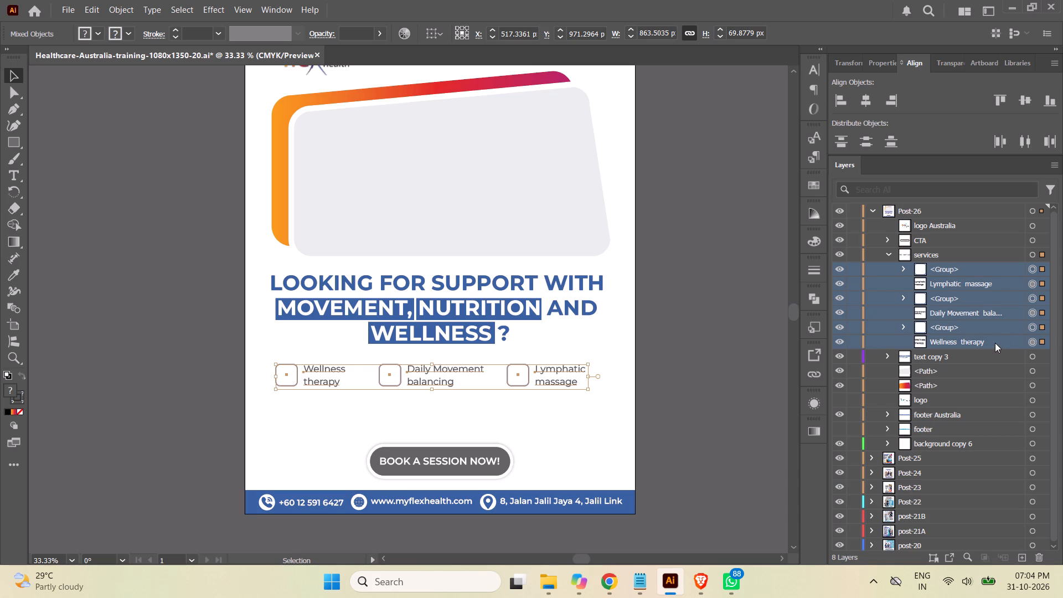
left_click_drag(995, 342, 1024, 555)
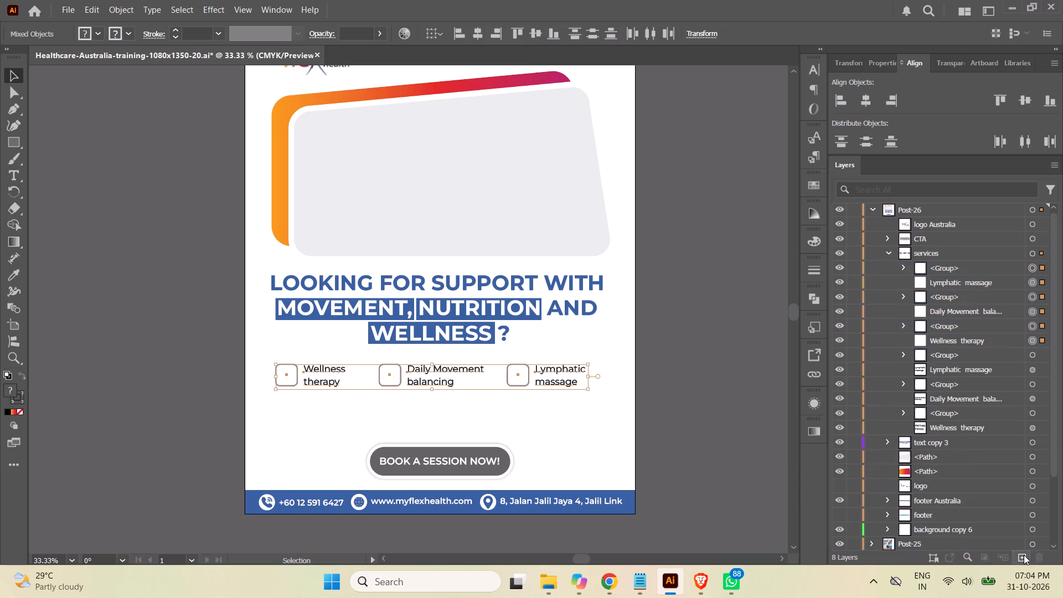
left_click_drag(400, 384, 401, 416)
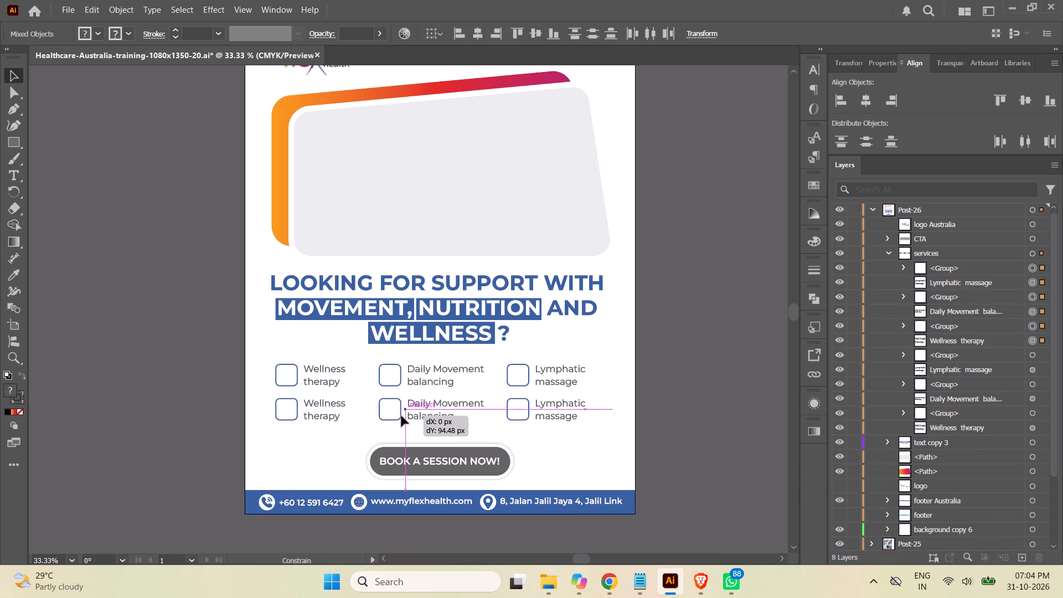
left_click_drag(401, 416, 402, 416)
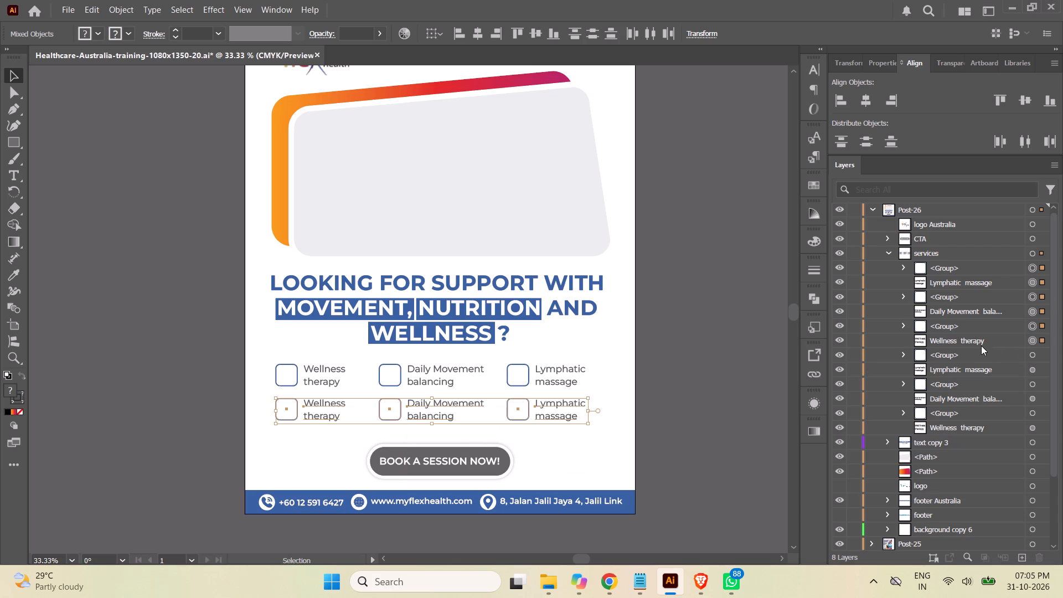
With the second row's "Wellness therapy" text selected, copy "Daily exercise planning" from the Asana task in Chrome and return to Illustrator.
left_click(1031, 339)
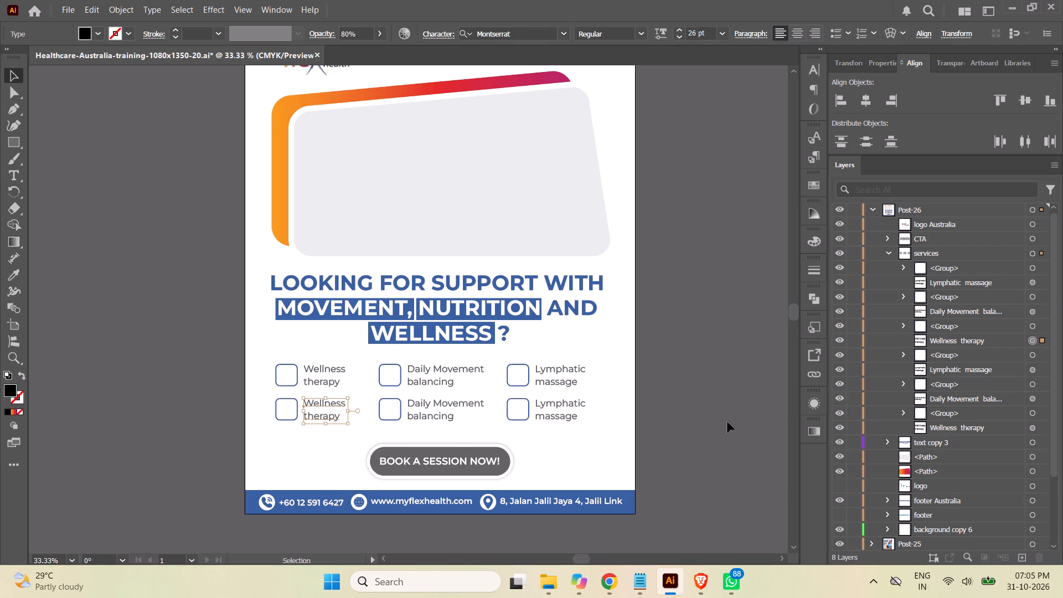
left_click(611, 585)
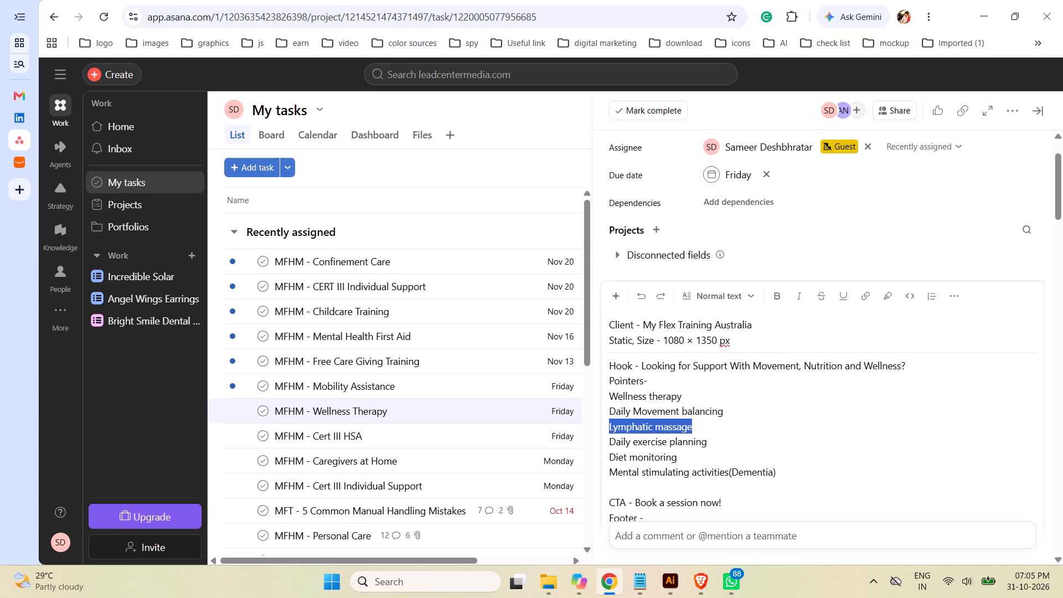
left_click_drag(708, 442, 633, 449)
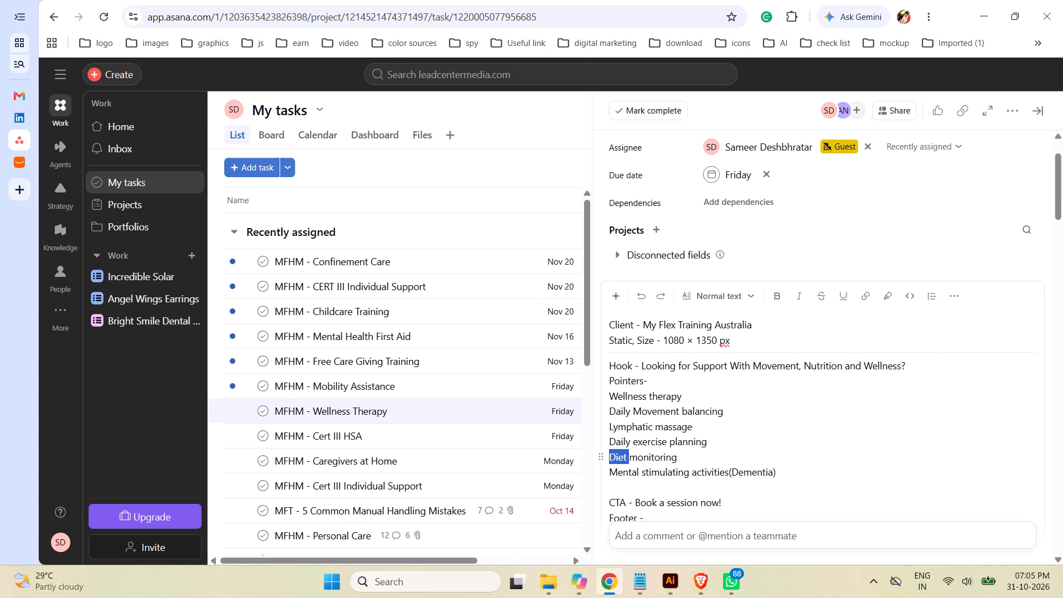
left_click_drag(633, 449, 610, 438)
key("ctrl+c")
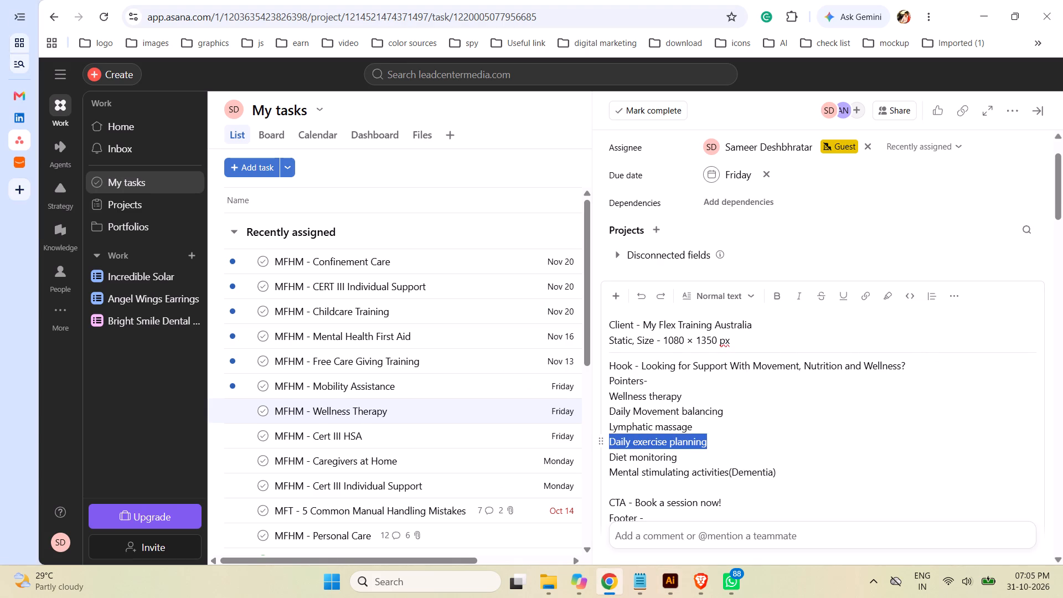
left_click(669, 580)
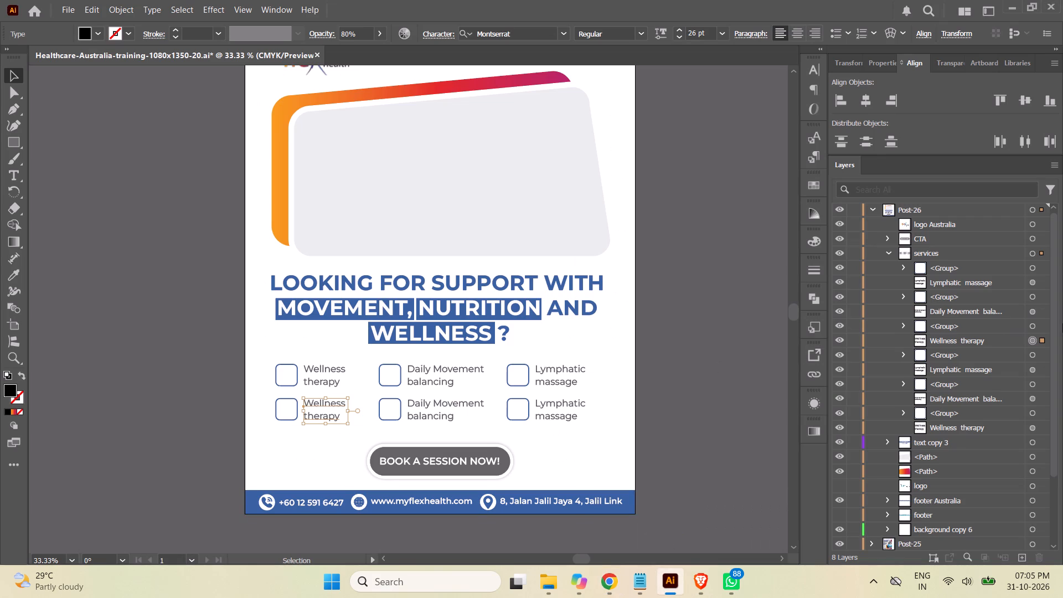
Replace the second row's first text with the copied "Daily exercise planning", with a line break before "planning".
left_click(12, 176)
left_click(318, 416)
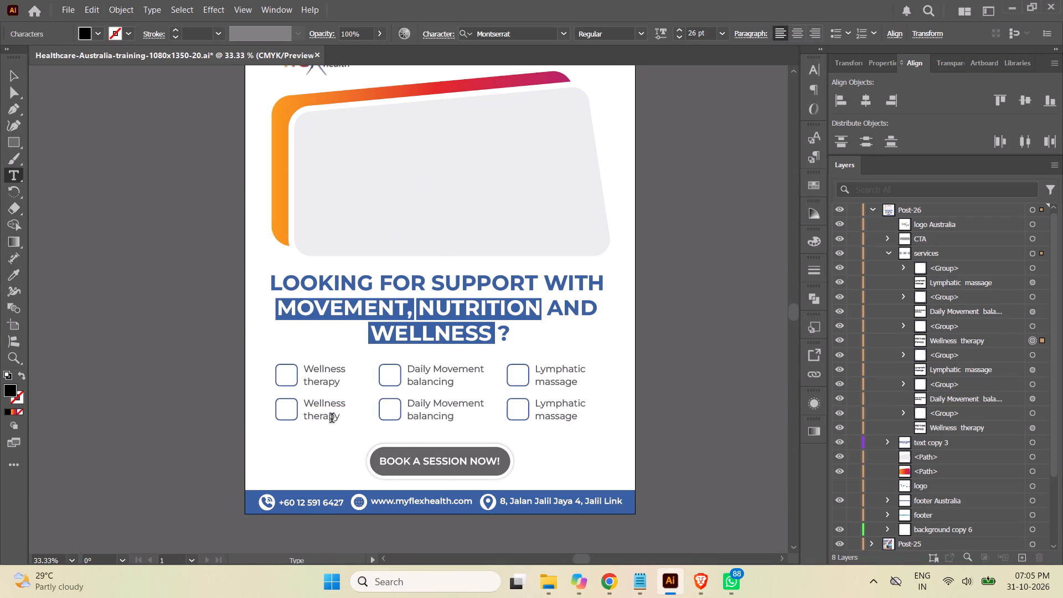
key("ctrl+a")
key("ctrl+v")
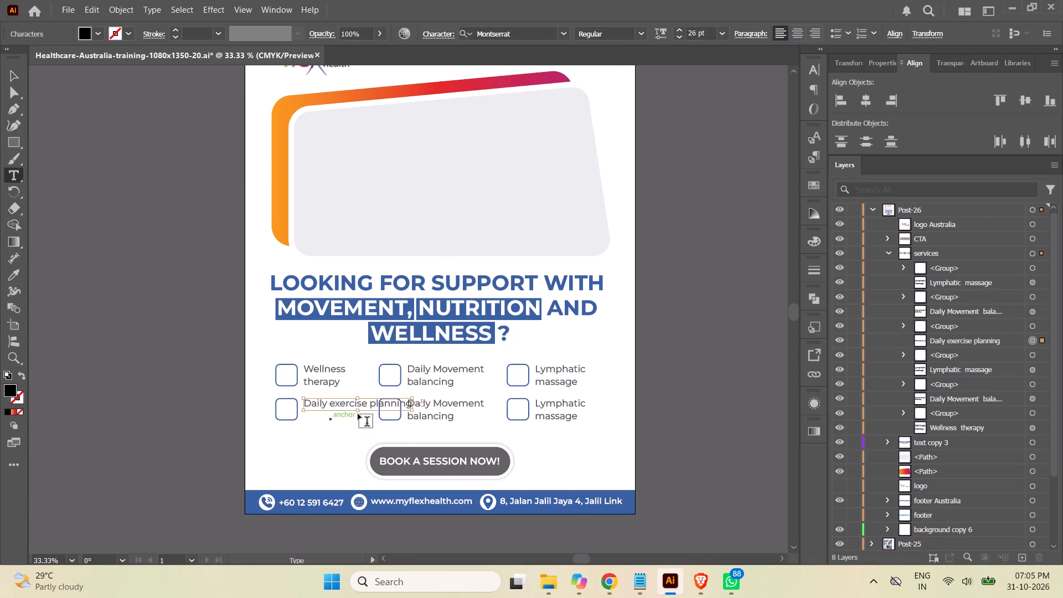
left_click(370, 405)
key("Return")
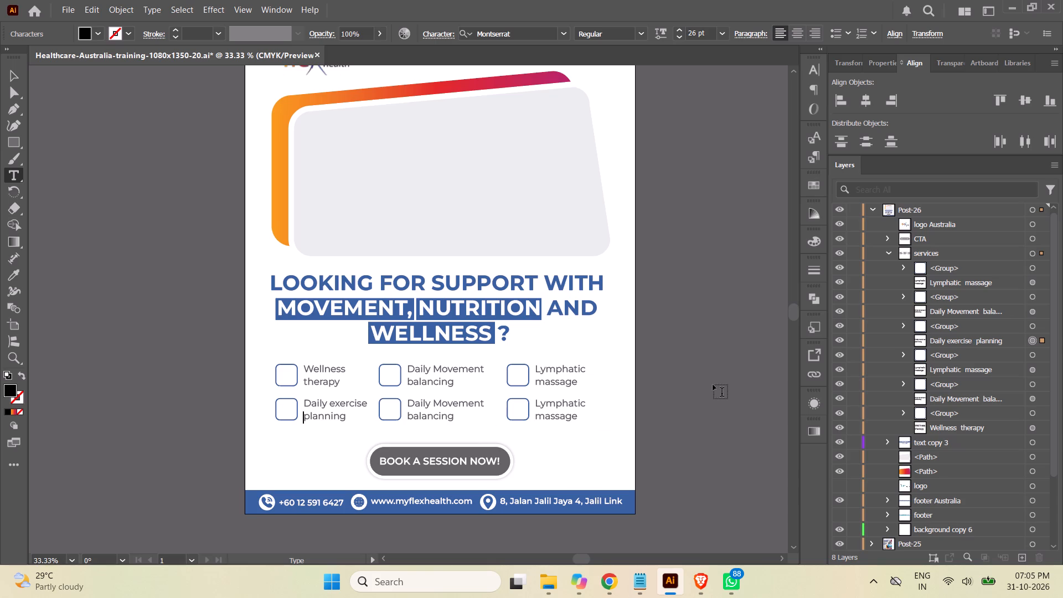
With the second row's "Daily Movement balancing" text selected, copy "Diet monitoring" from the Asana task in Chrome and return to Illustrator.
left_click(1031, 312)
left_click(606, 584)
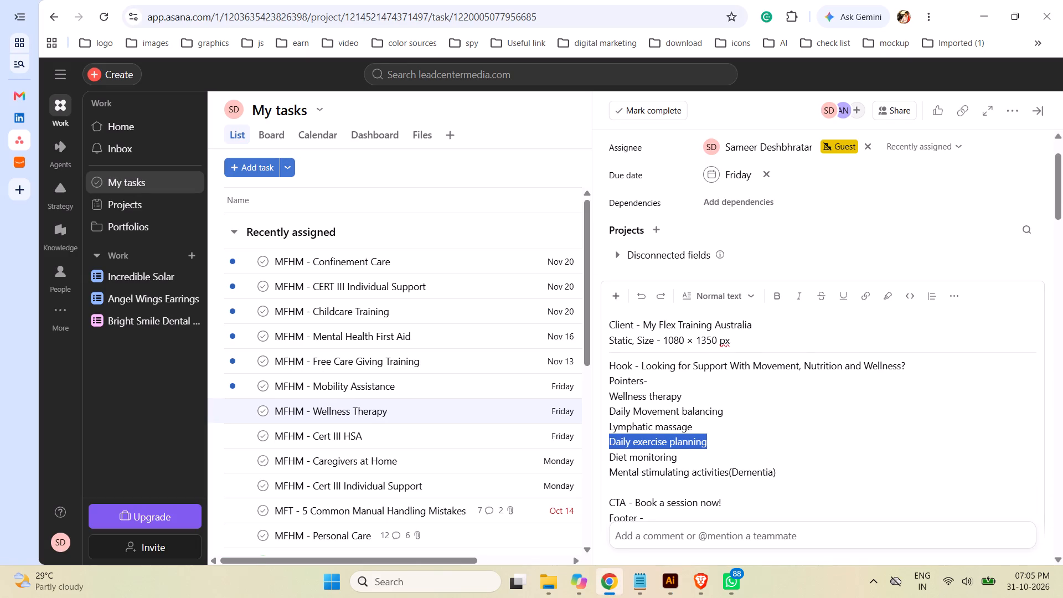
left_click_drag(679, 457, 613, 460)
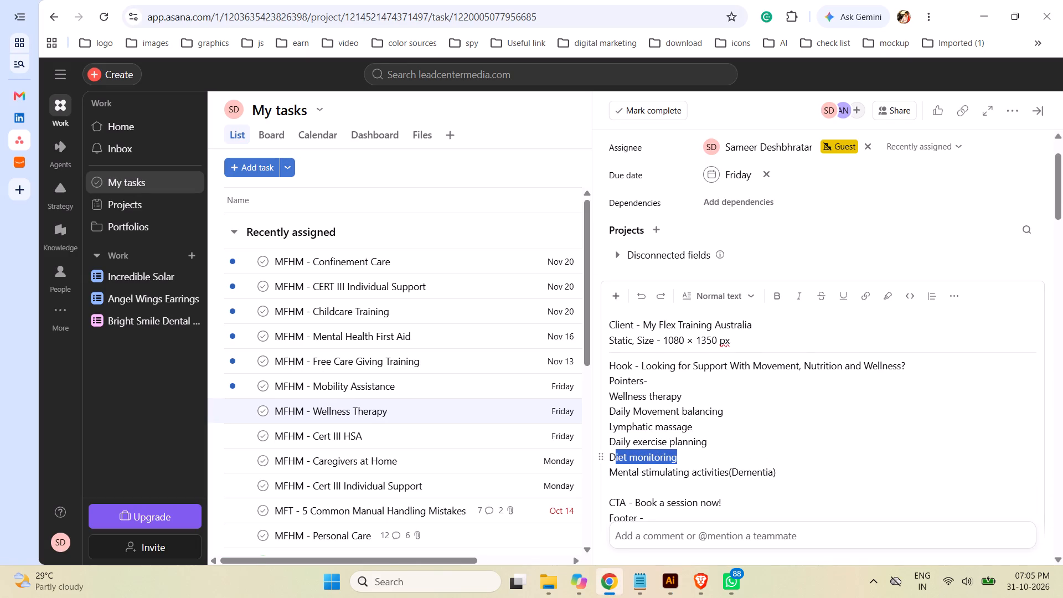
left_click_drag(613, 460, 611, 459)
key("ctrl+c")
left_click(671, 586)
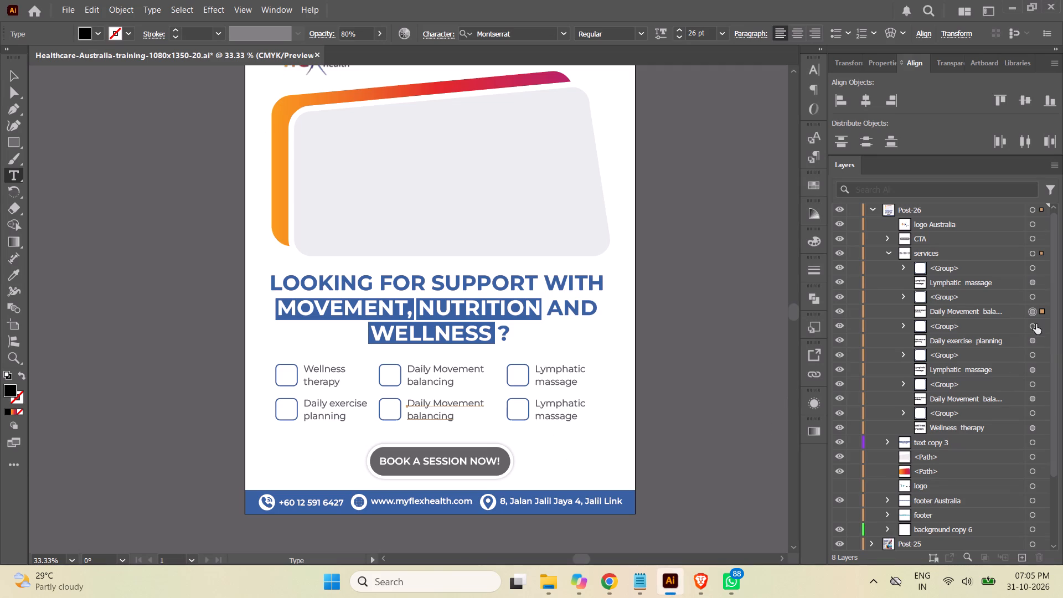
Replace the second row's middle text with the copied "Diet monitoring", with a line break before "monitoring".
left_click(428, 418)
key("ctrl+a")
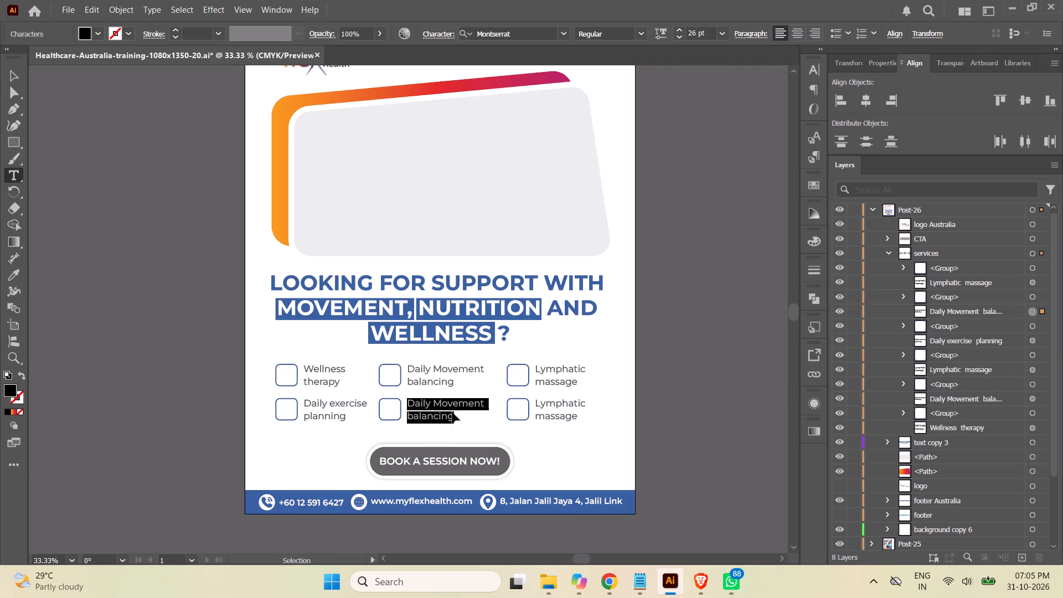
key("ctrl+v")
left_click(431, 406)
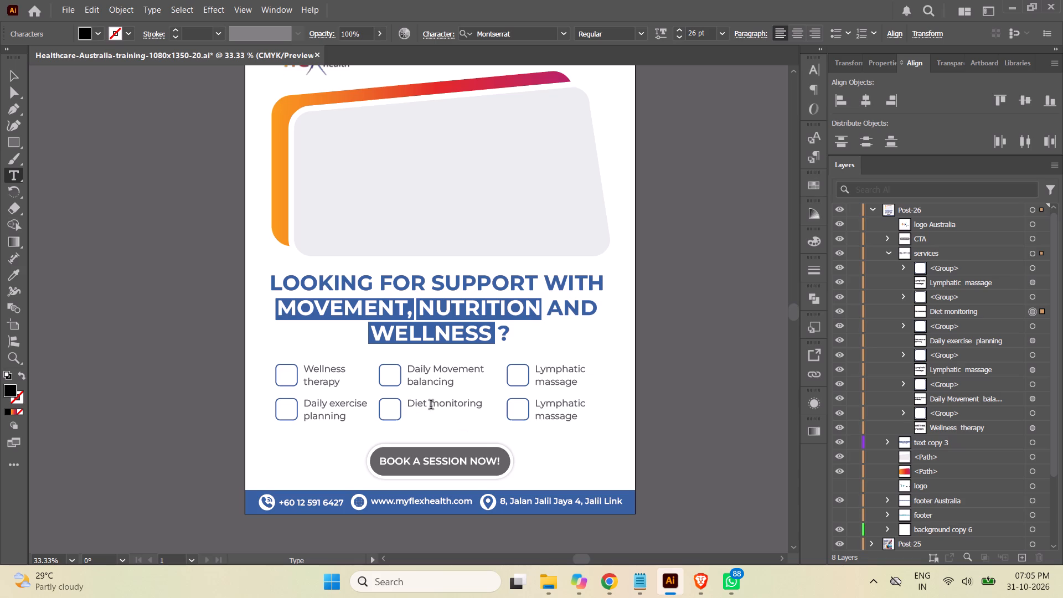
key("Return")
left_click(16, 79)
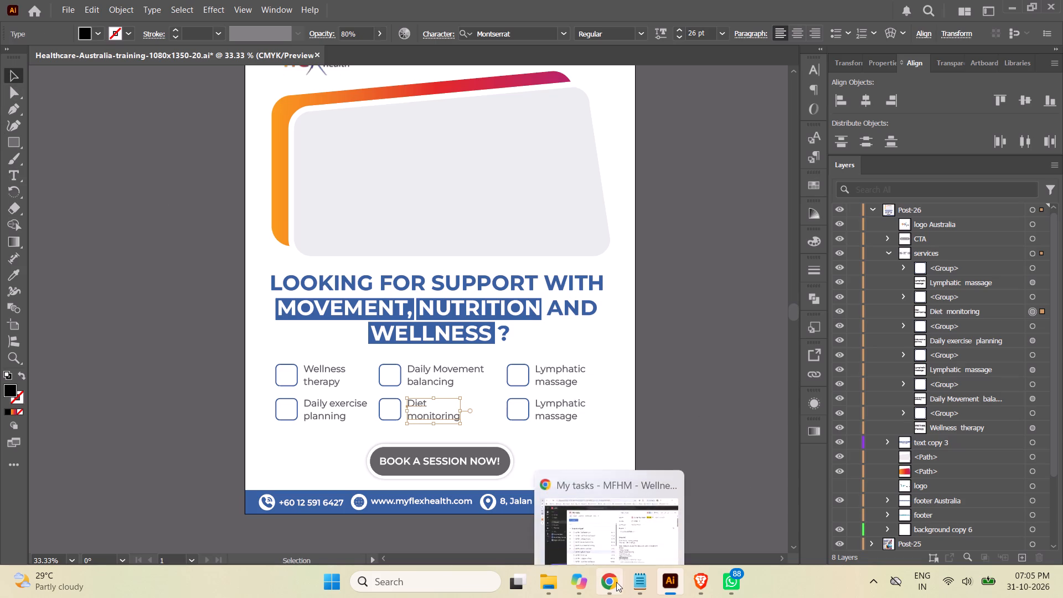
Switch to Chrome, copy "Mental stimulating activities(Dementia)" from the Asana task description, and return to Illustrator.
left_click(612, 582)
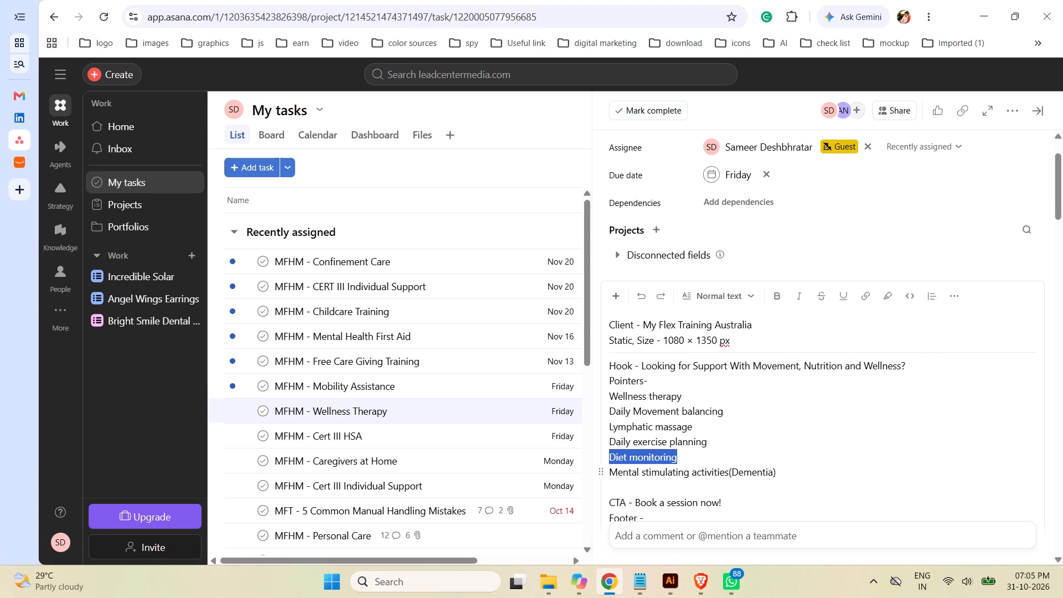
left_click_drag(777, 473, 608, 470)
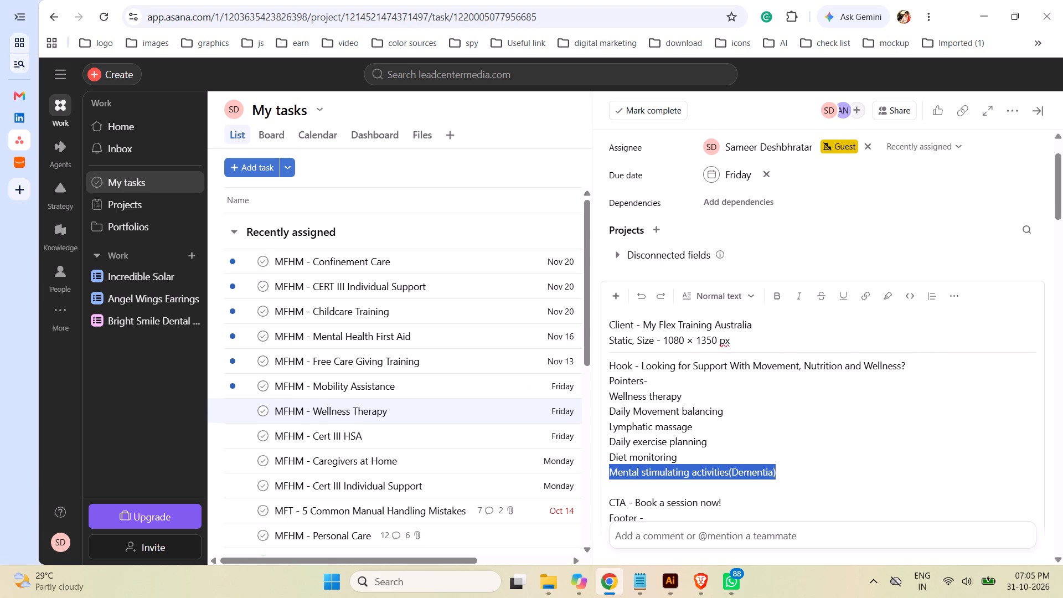
key("ctrl+c")
left_click(664, 582)
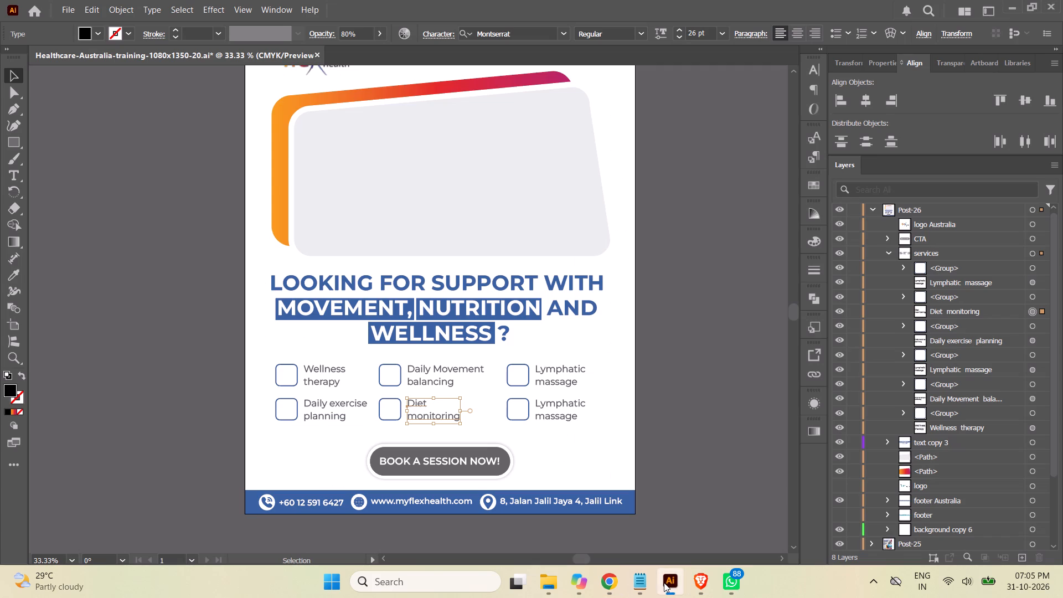
Replace the second row's "Lymphatic massage" text with "Mental stimulating activities(Dementia)", with a line break before "activities".
left_click(1035, 285)
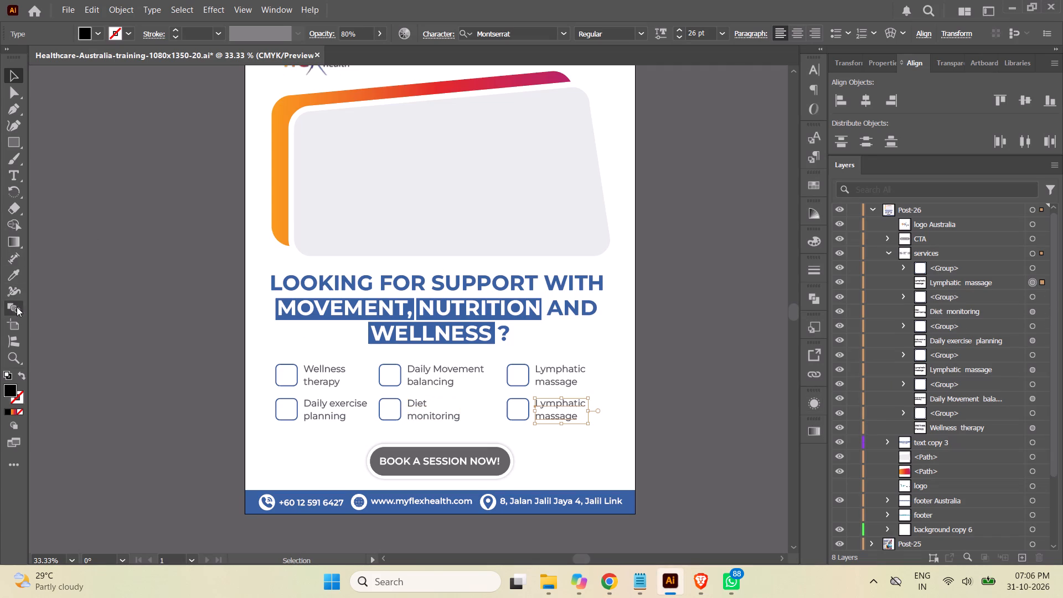
left_click(11, 172)
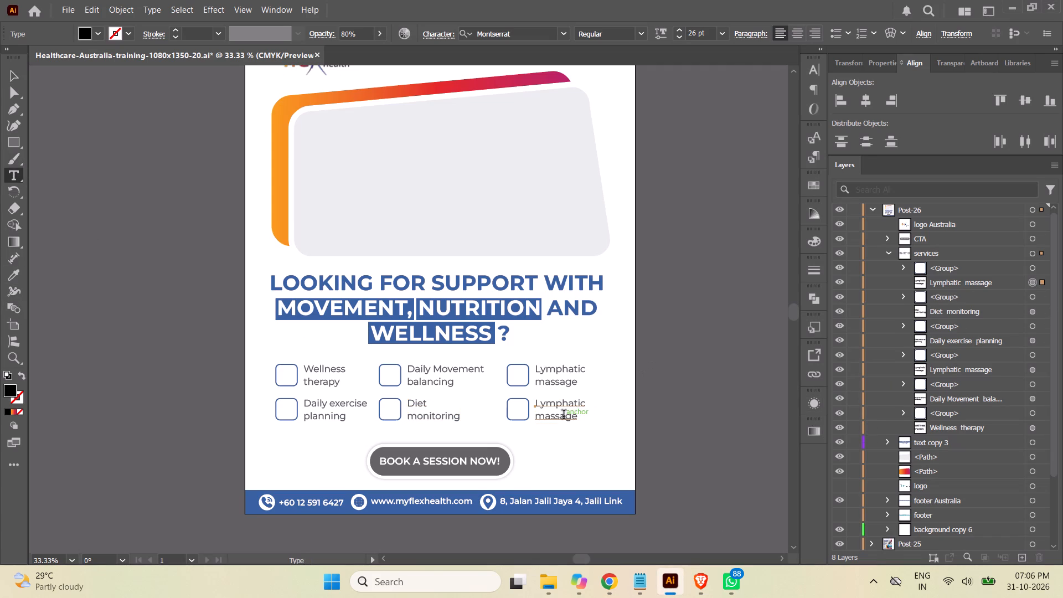
left_click(564, 416)
key("ctrl+a")
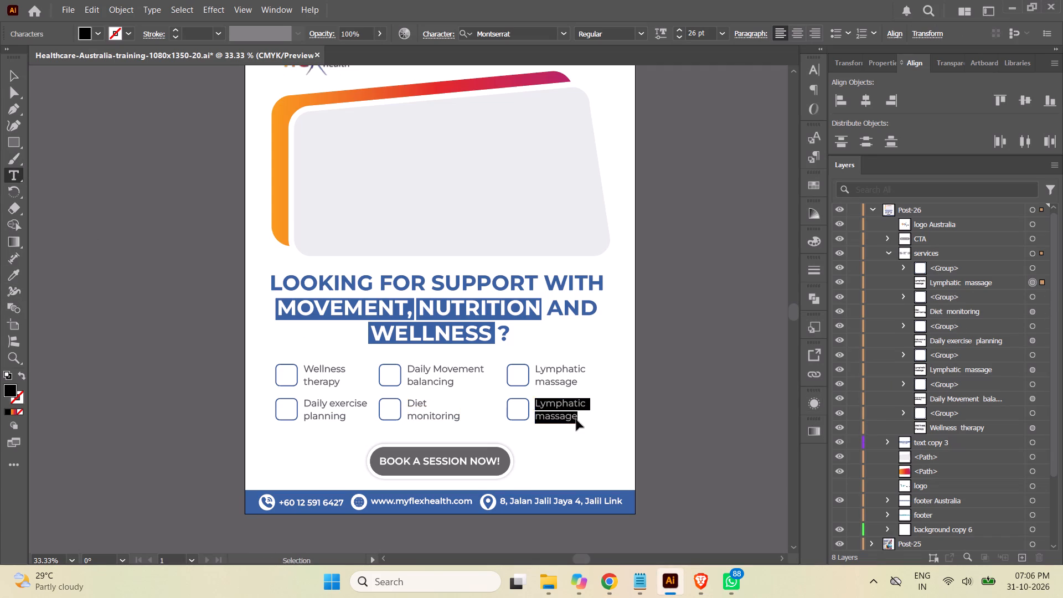
key("ctrl+v")
left_click(628, 406)
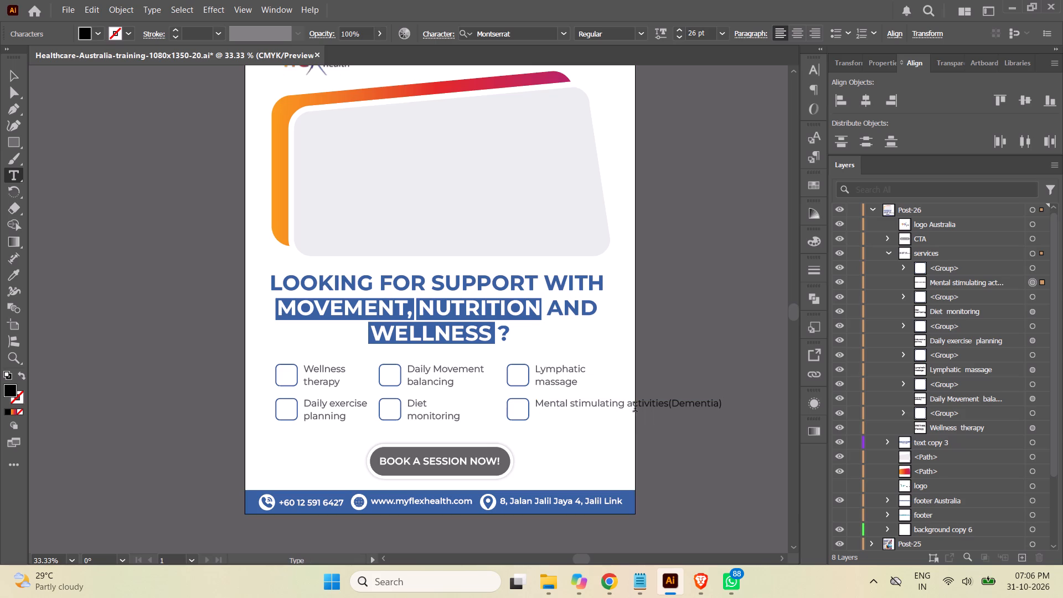
key("Return")
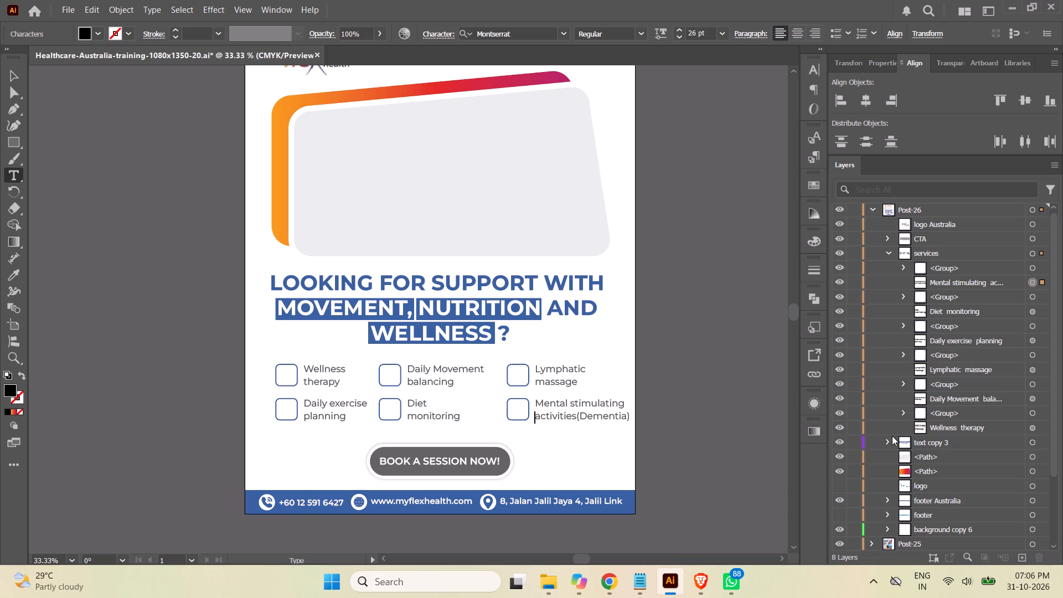
Move the "Mental stimulating activities(Dementia)" text and its checkbox horizontally into the second column, directly under the "Daily Movement balancing" item.
left_click(1031, 269, "shift")
left_click(998, 267)
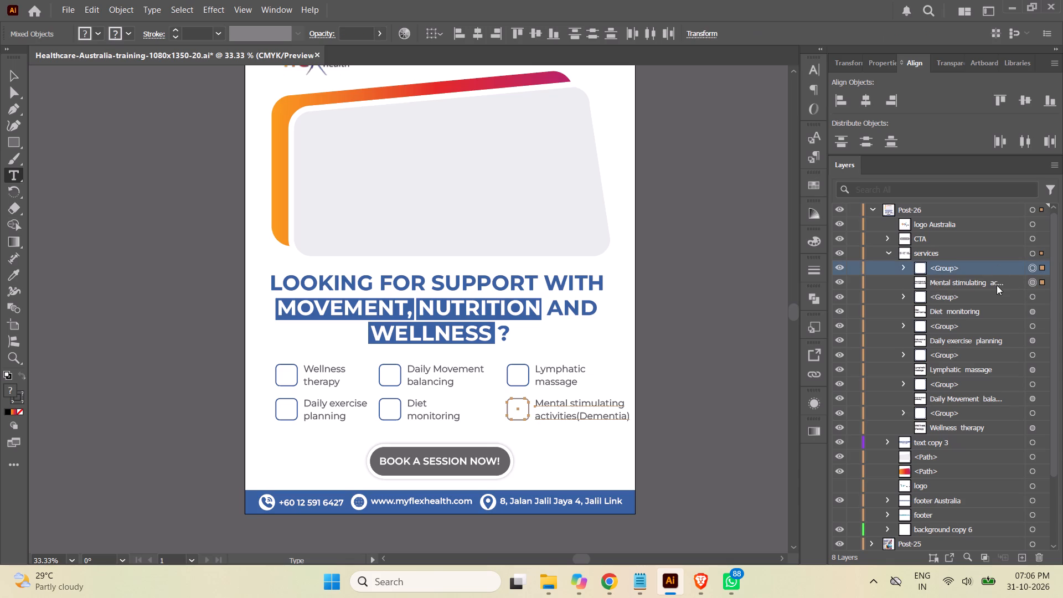
left_click(996, 285, "shift")
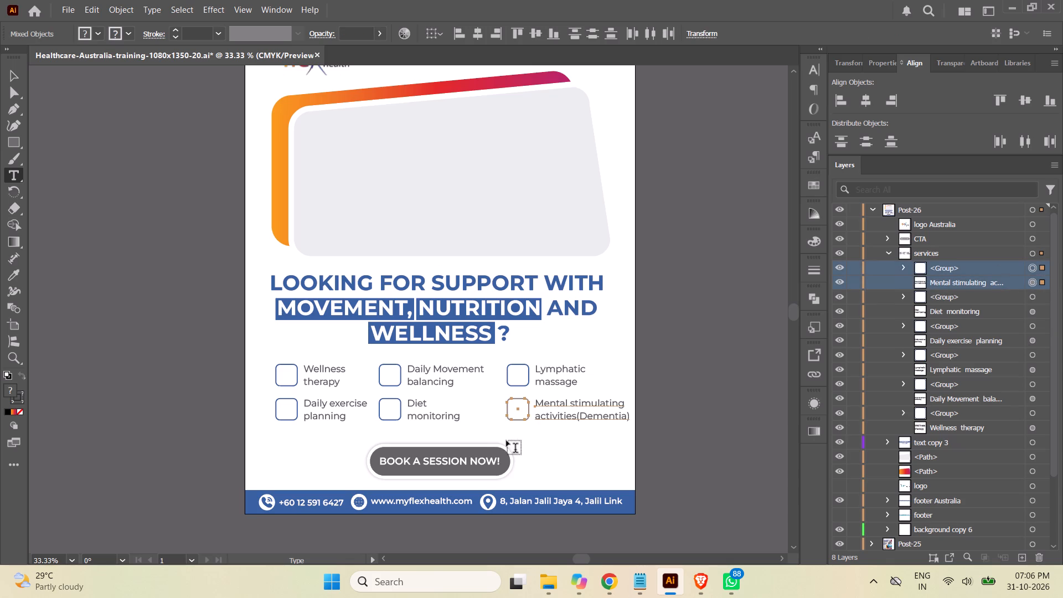
left_click(12, 79)
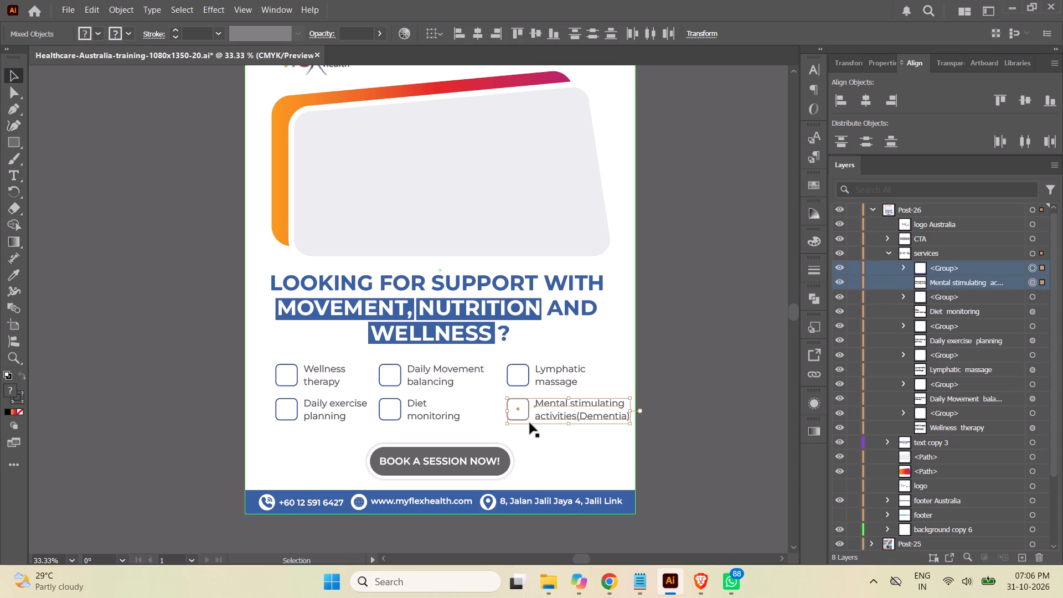
left_click_drag(529, 419, 399, 417)
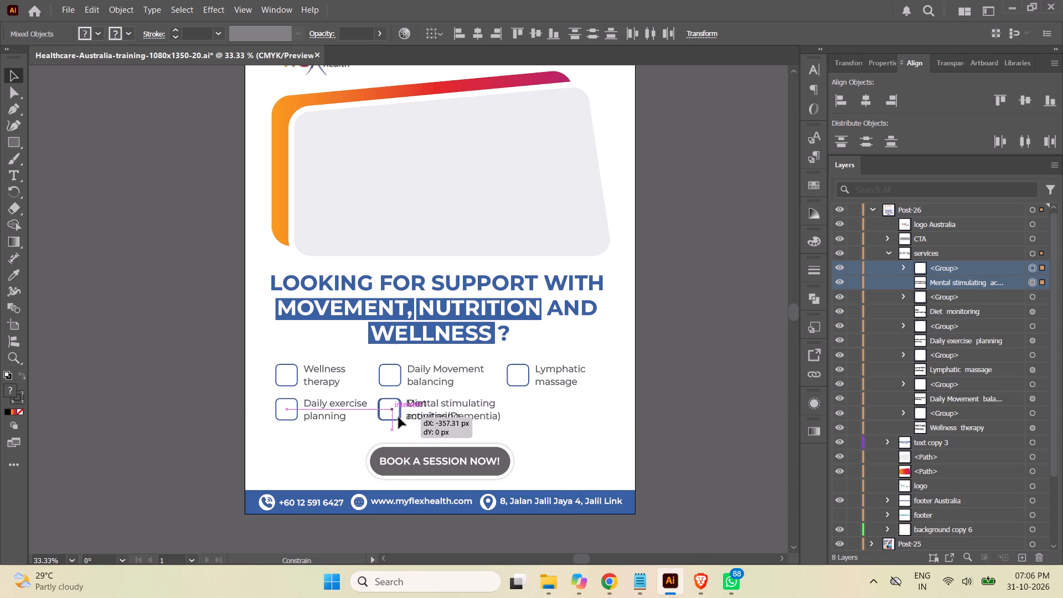
left_click_drag(399, 417, 400, 419)
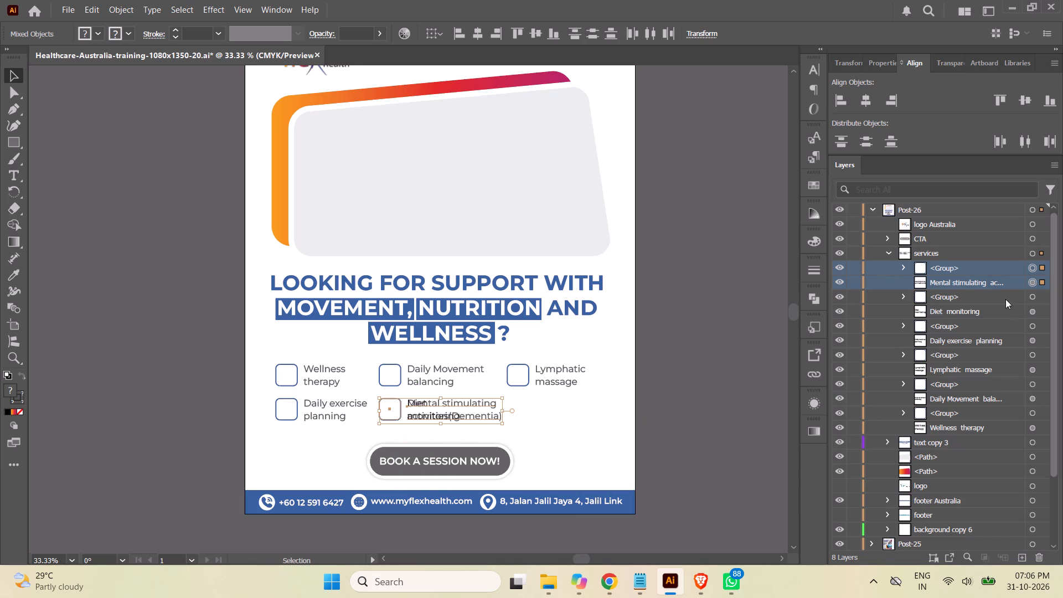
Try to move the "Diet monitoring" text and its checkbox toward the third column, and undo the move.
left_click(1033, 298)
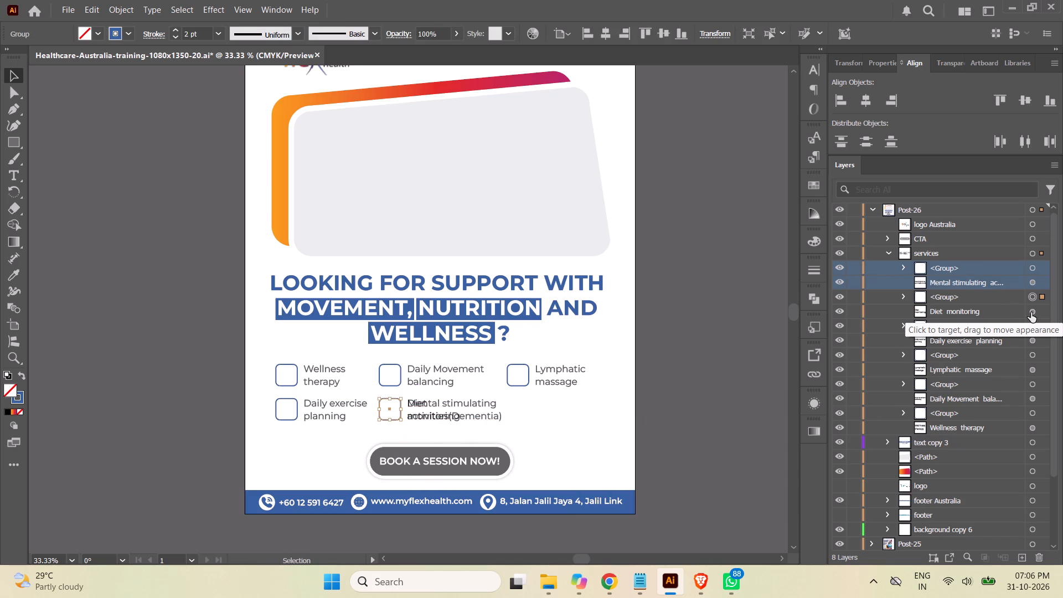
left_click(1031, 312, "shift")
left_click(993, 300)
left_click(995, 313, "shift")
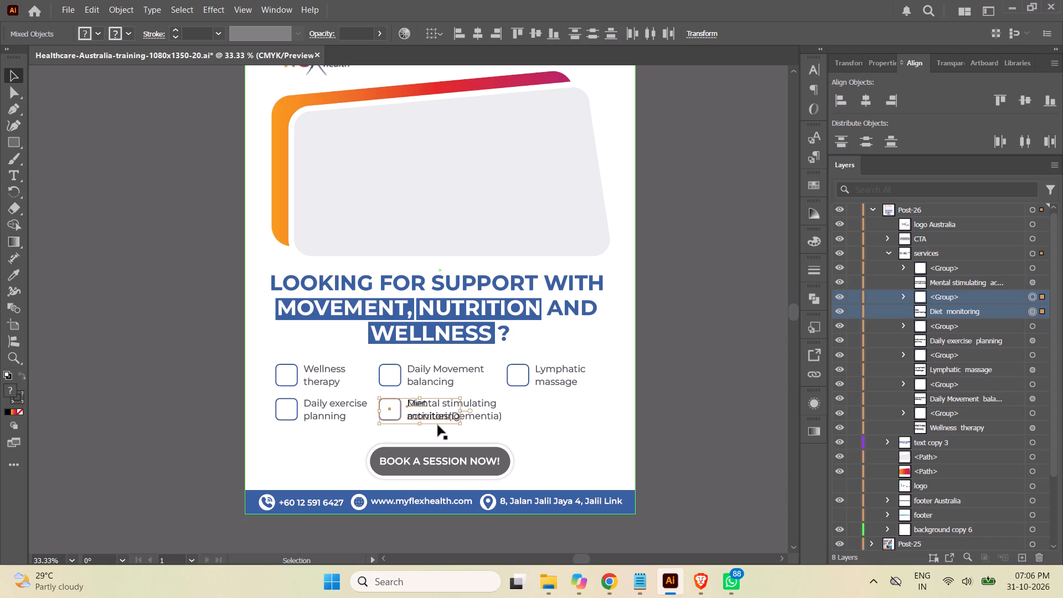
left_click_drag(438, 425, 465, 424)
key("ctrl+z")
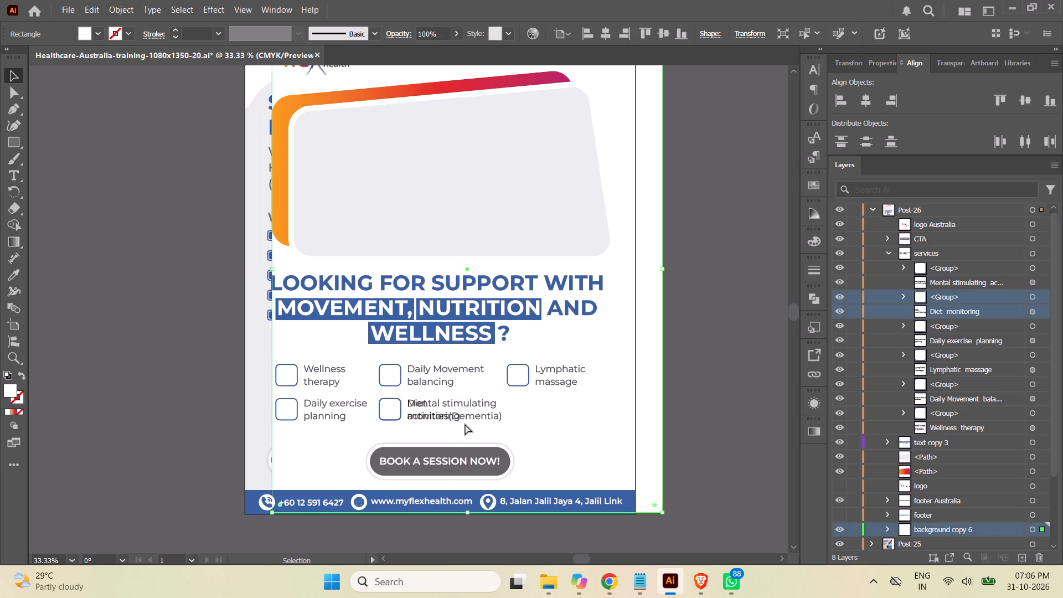
Lock the "Mental stimulating" checkbox and text, and move the "Diet monitoring" pair about 354 px right, under "Lymphatic massage".
left_click(1033, 300, "shift")
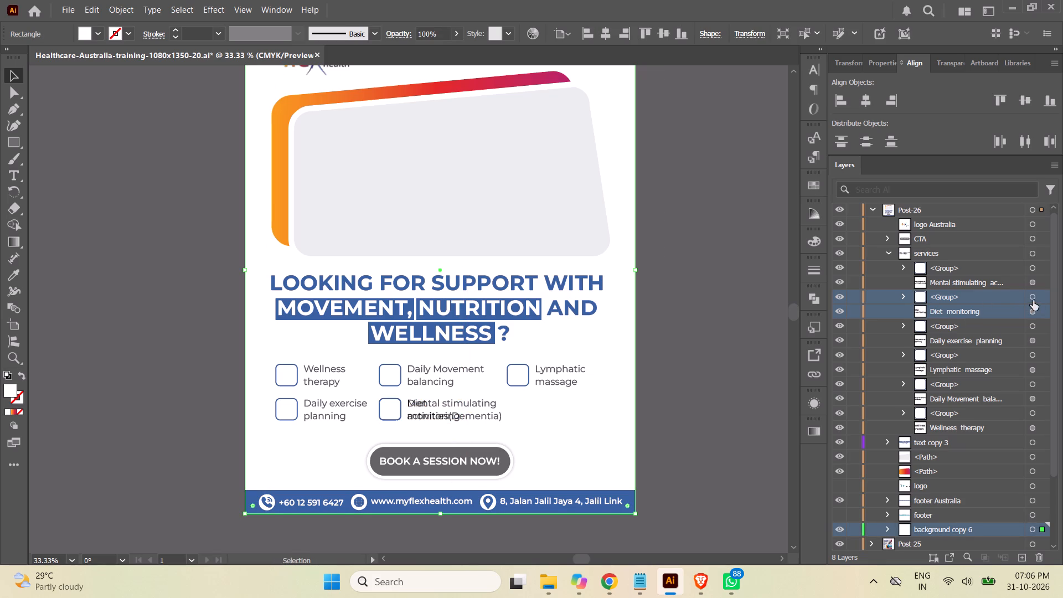
left_click(1032, 312, "shift")
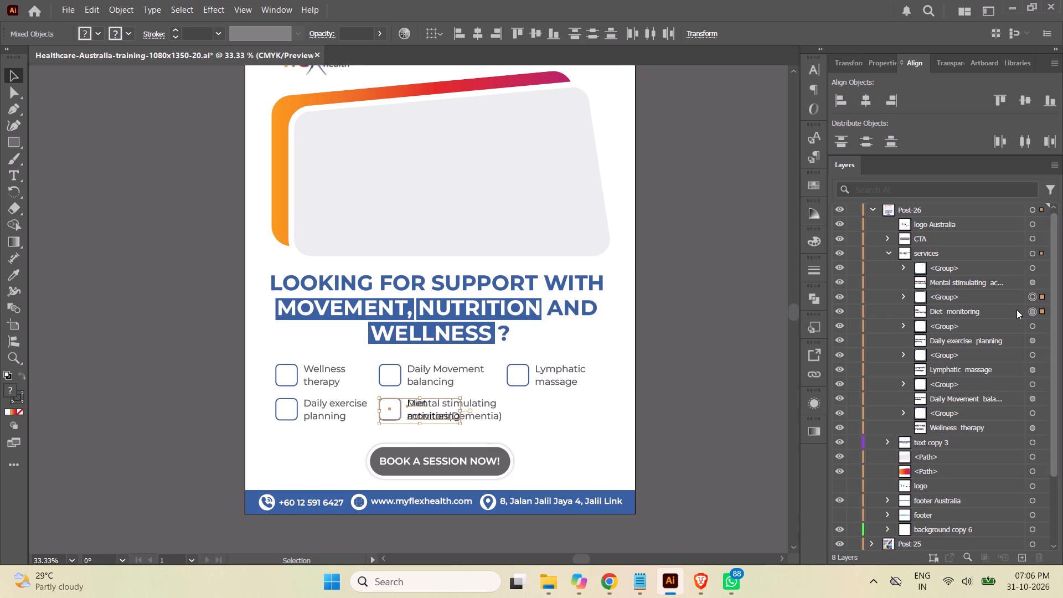
left_click(855, 282)
left_click(856, 270)
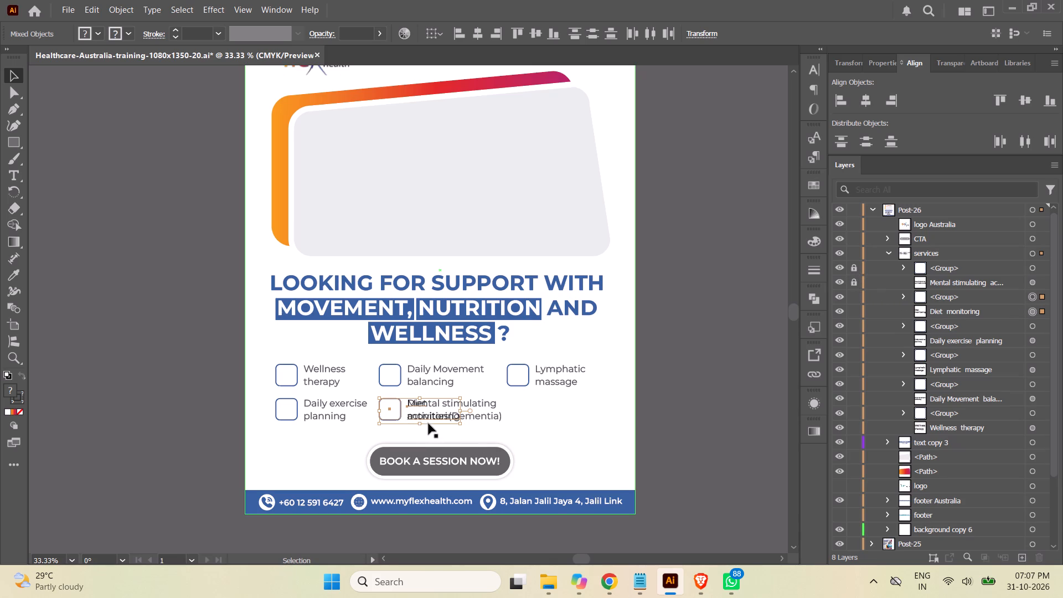
left_click_drag(430, 422, 449, 424)
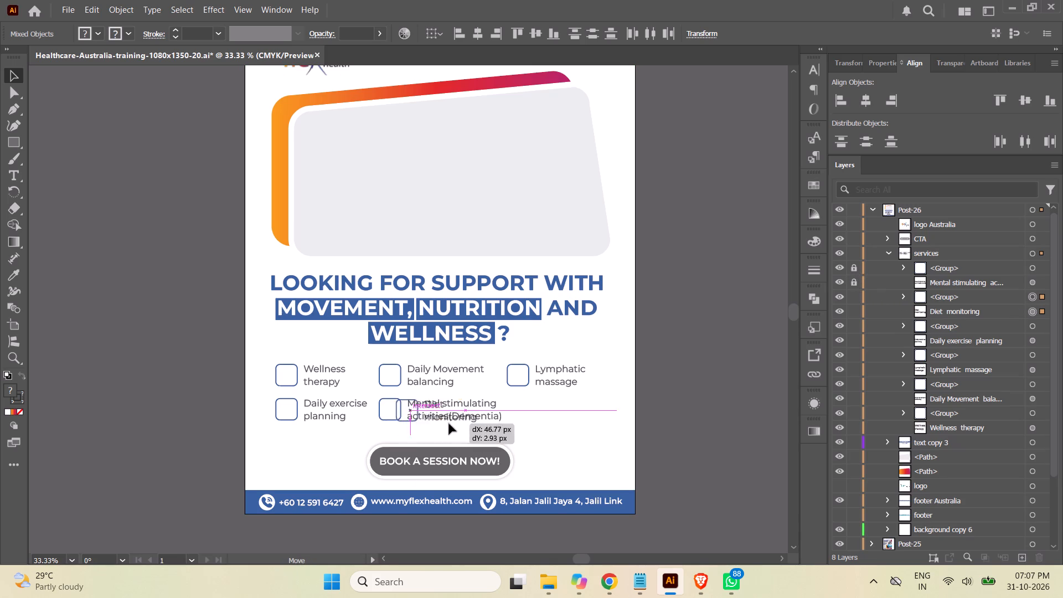
left_click_drag(449, 424, 562, 427)
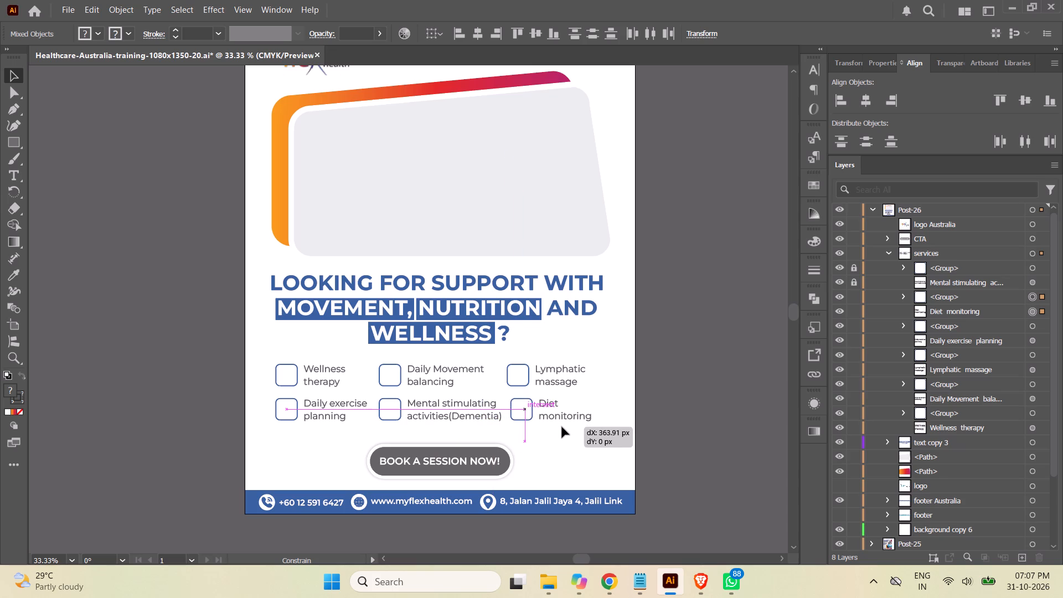
left_click_drag(562, 427, 559, 427)
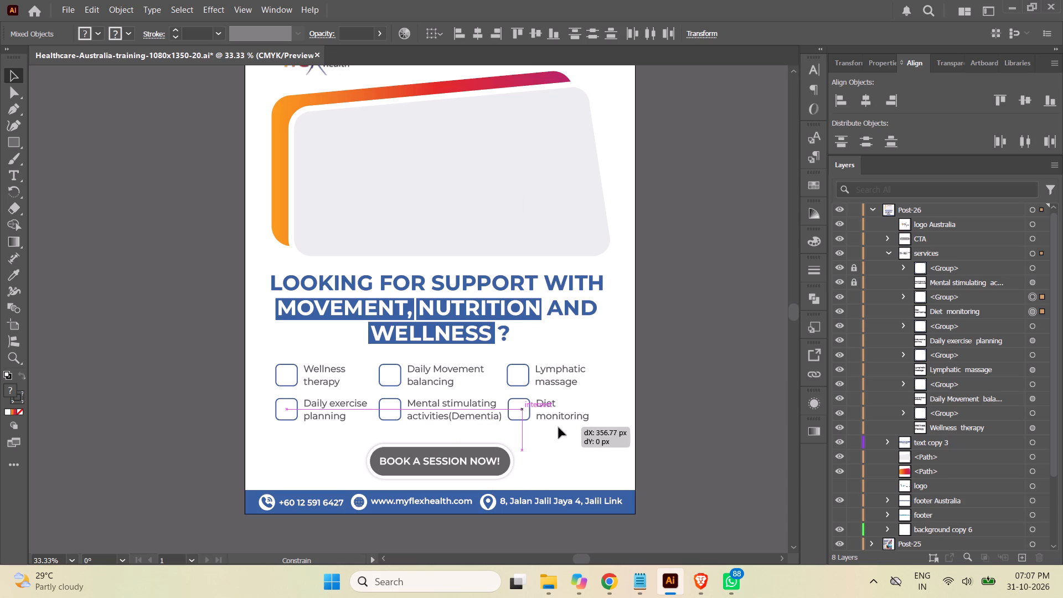
left_click_drag(559, 427, 558, 427)
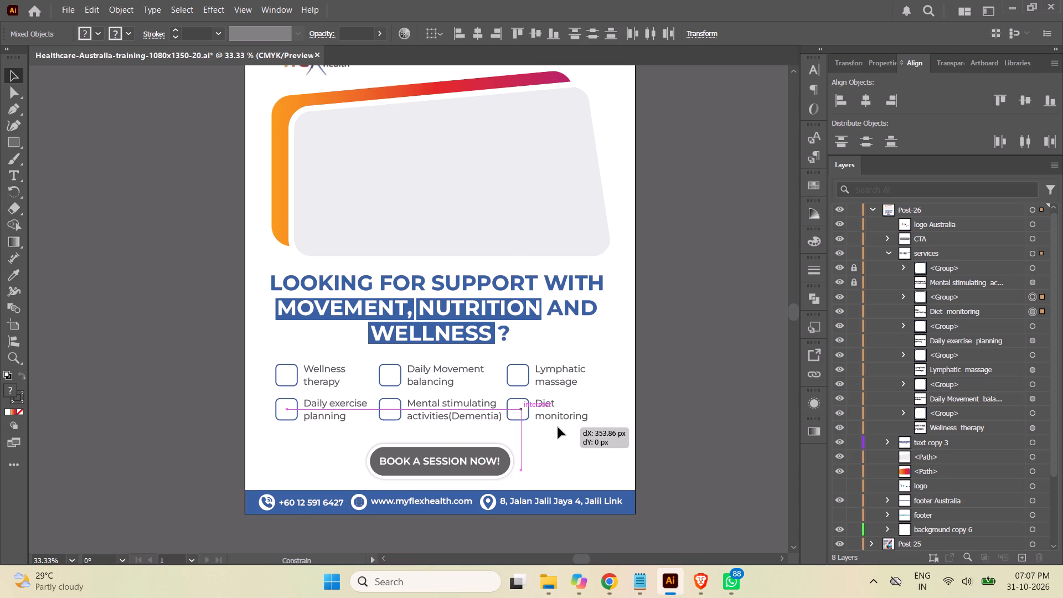
Nudge the "Diet monitoring" text and its checkbox slightly right under "Lymphatic massage", and clear the selection.
left_click_drag(558, 427, 559, 428)
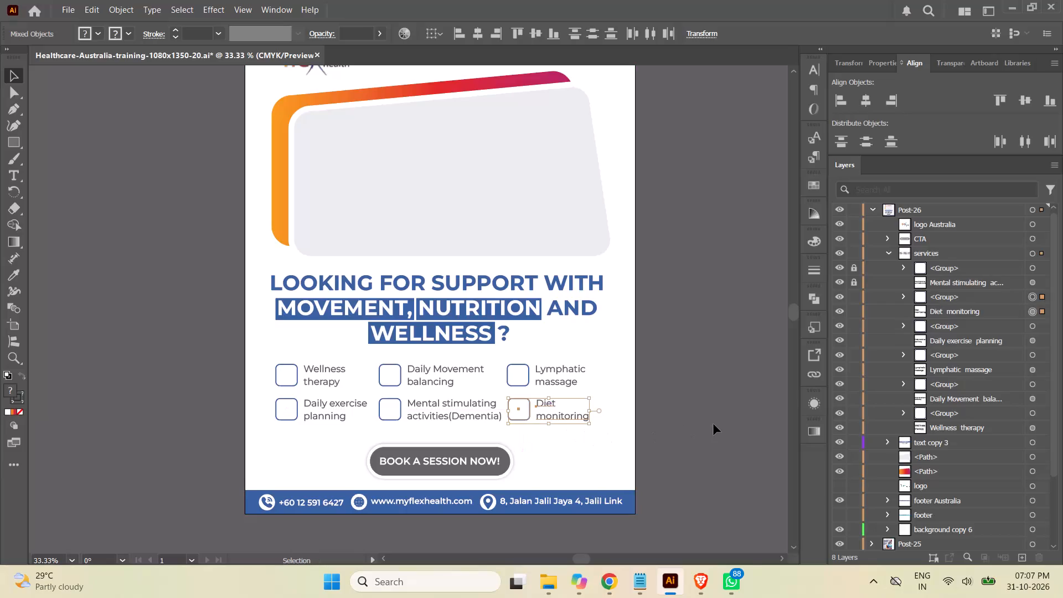
left_click(716, 413)
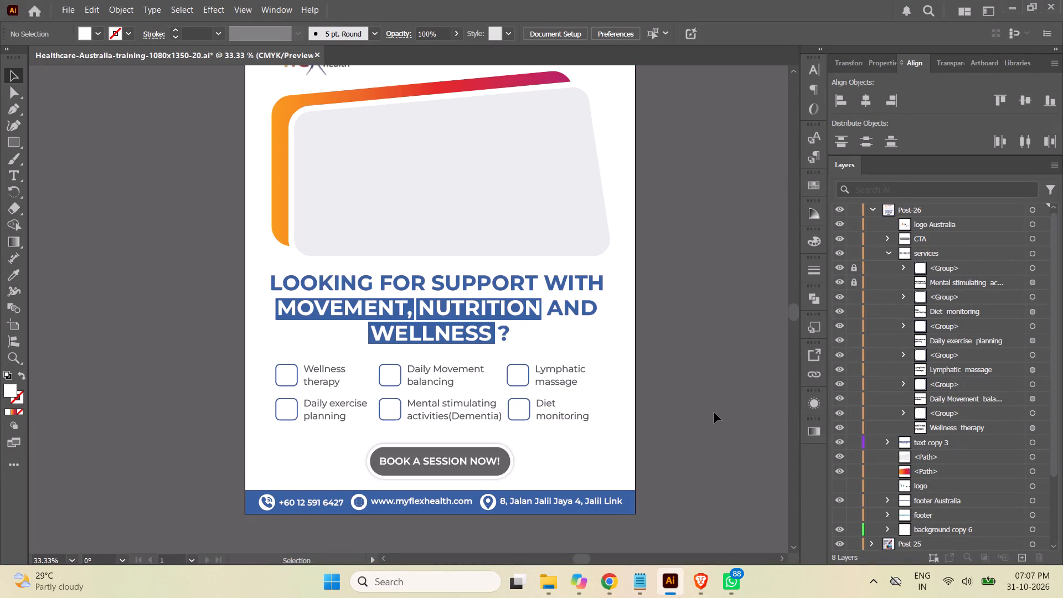
left_click(730, 332)
Examine the Post-26 layout from logo to footer, checking how the two rows of checkbox services sit above the call-to-action.
scroll(729, 328, "down", 1)
scroll(729, 328, "up", 4)
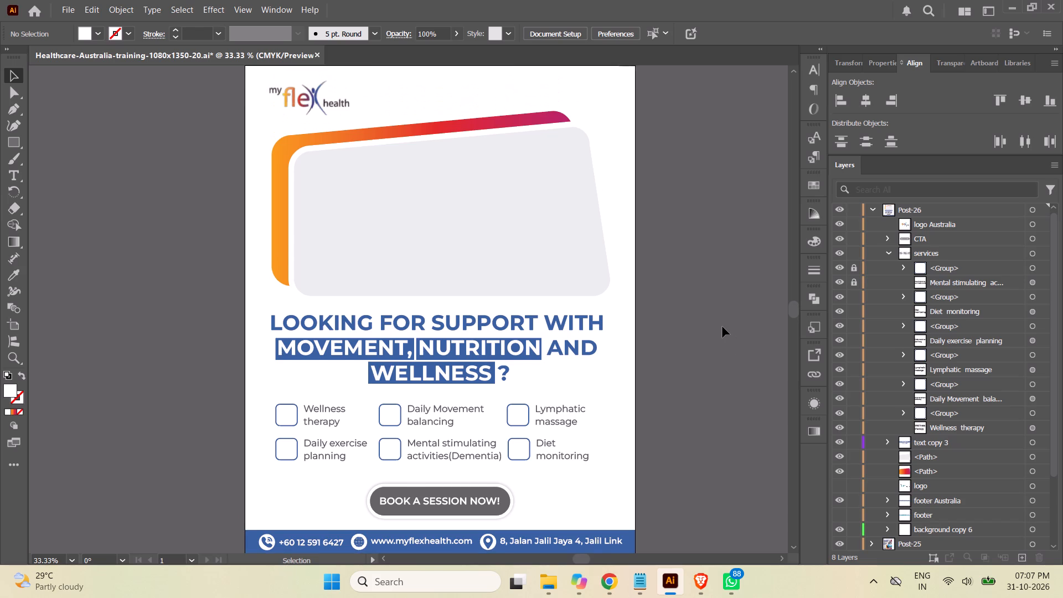
scroll(723, 327, "up", 1)
scroll(723, 327, "down", 1)
scroll(723, 327, "up", 1)
scroll(723, 327, "down", 3)
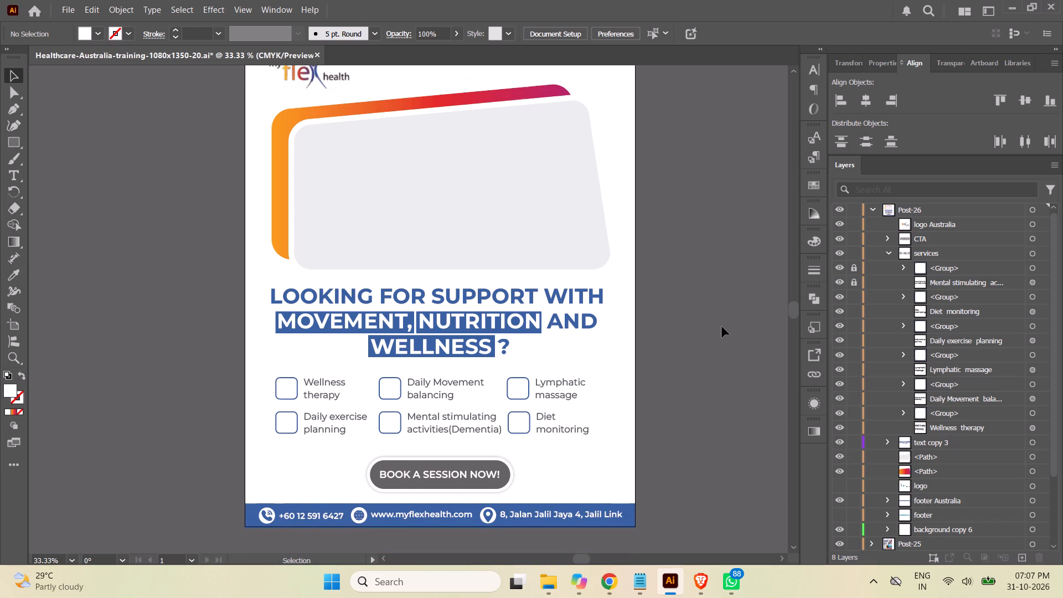
scroll(721, 327, "down", 1)
scroll(721, 327, "up", 2)
scroll(721, 327, "down", 1)
scroll(721, 327, "up", 4)
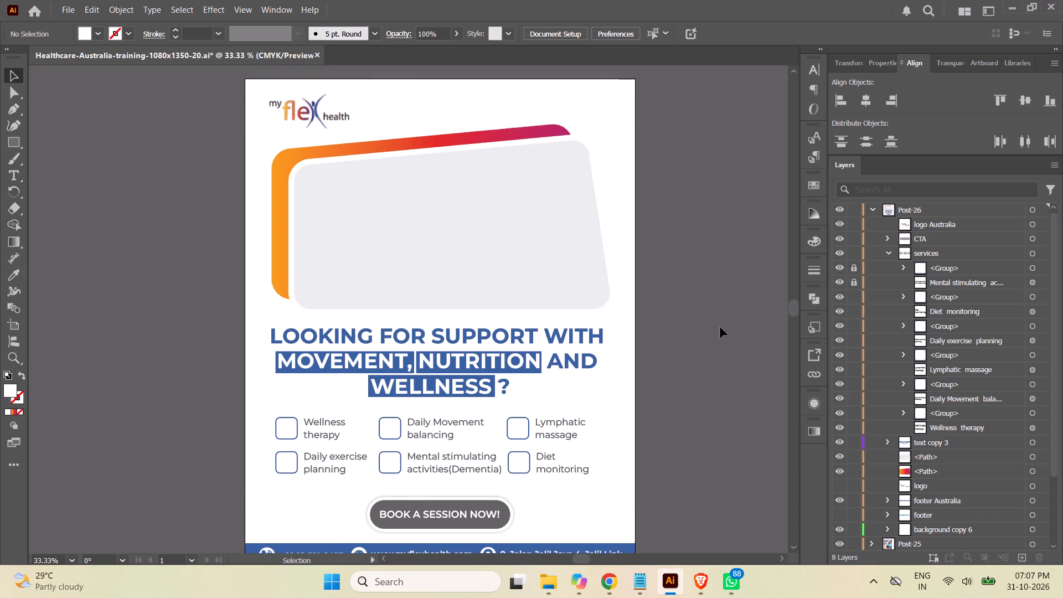
scroll(720, 327, "up", 2)
scroll(720, 327, "down", 2)
scroll(720, 327, "up", 1)
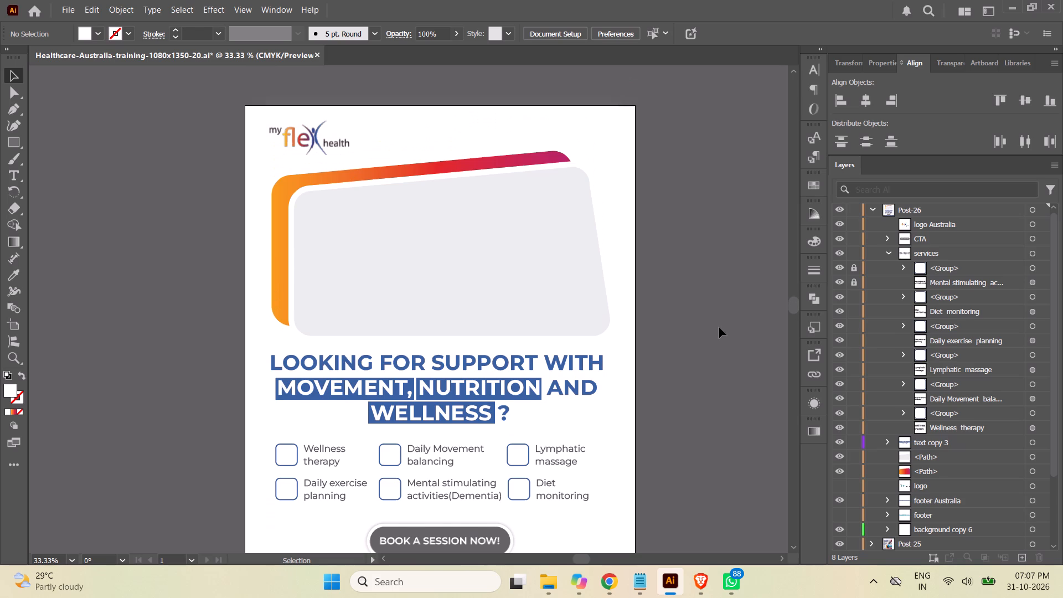
scroll(719, 327, "down", 2)
scroll(719, 327, "up", 1)
scroll(719, 327, "down", 3)
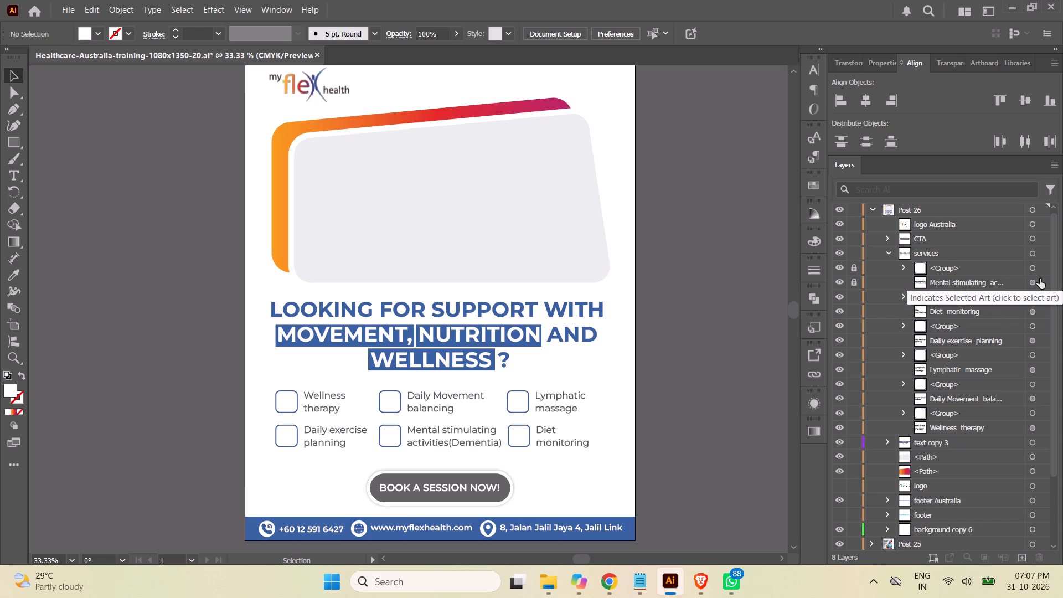
Group the "Diet monitoring" text with its checkbox in the services group.
left_click(1034, 297)
left_click(1034, 313, "shift")
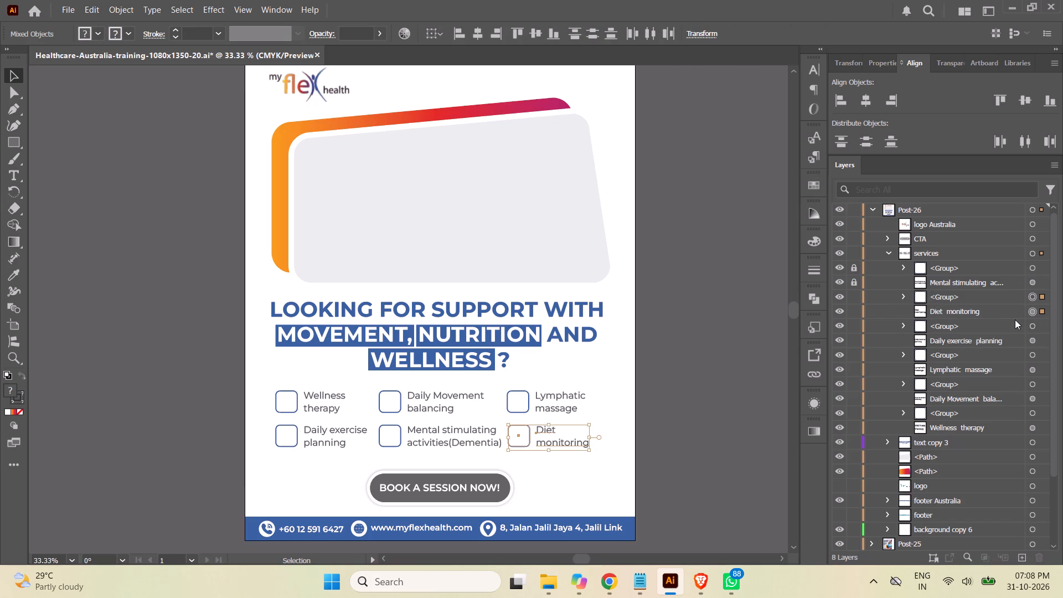
key("ctrl+g")
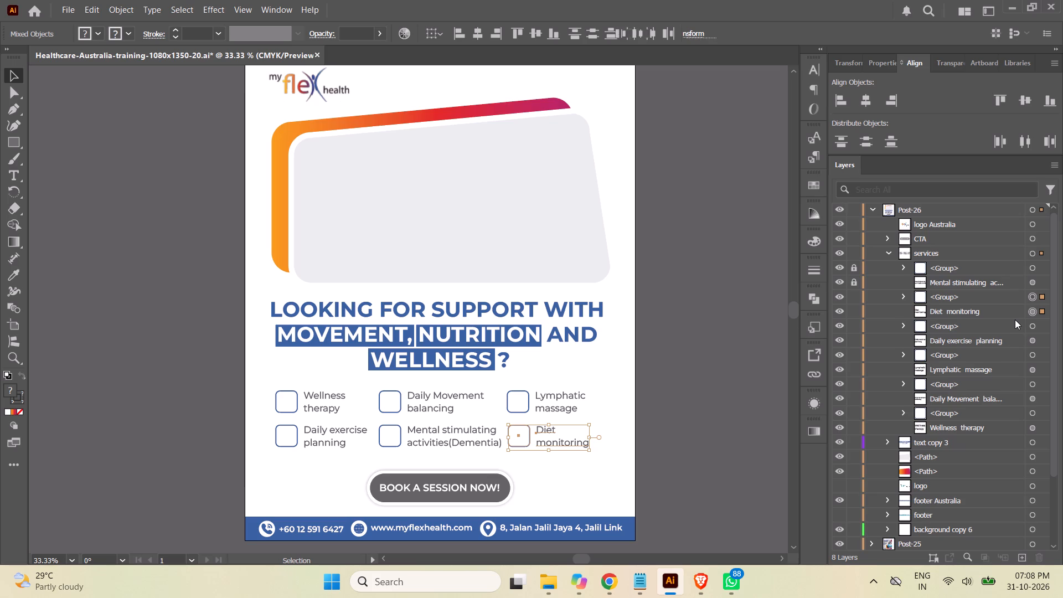
Unlock the "Mental stimulating activities(Dementia)" text and its checkbox, and group the two together.
left_click(1033, 282)
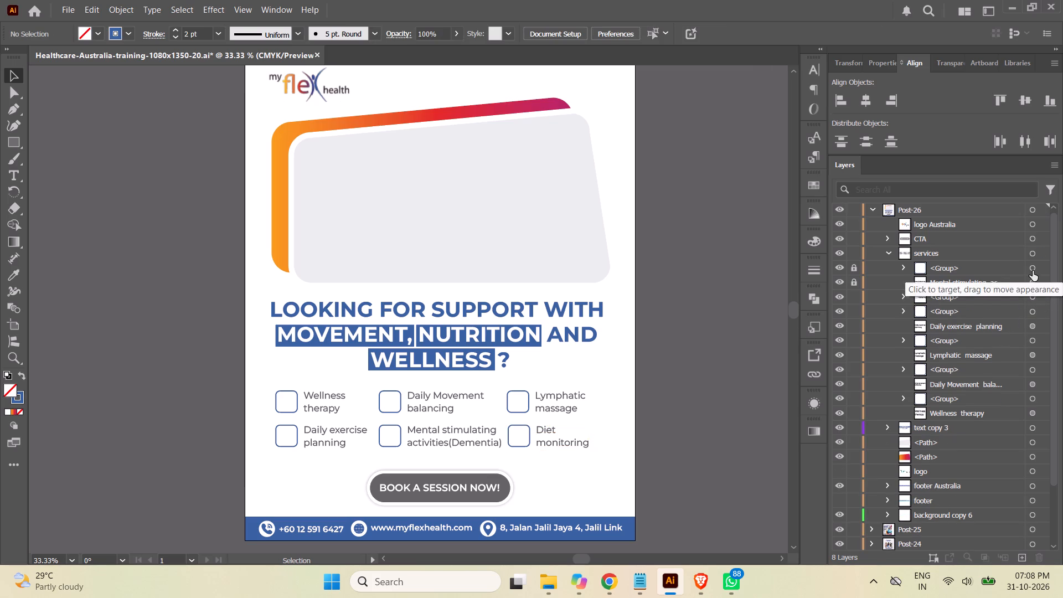
left_click(1033, 270, "shift")
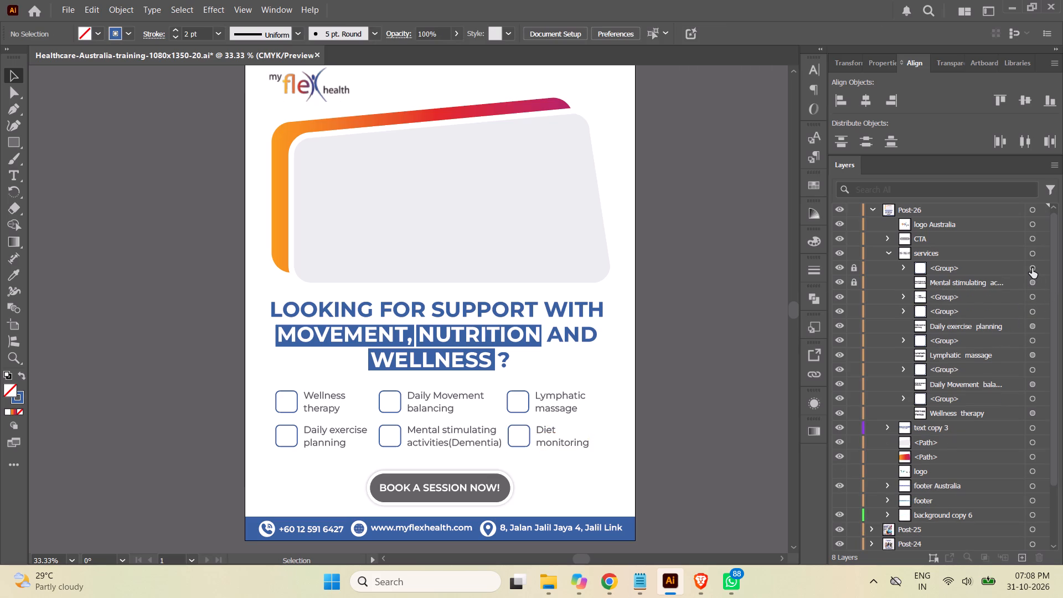
left_click(1032, 268)
left_click(851, 283)
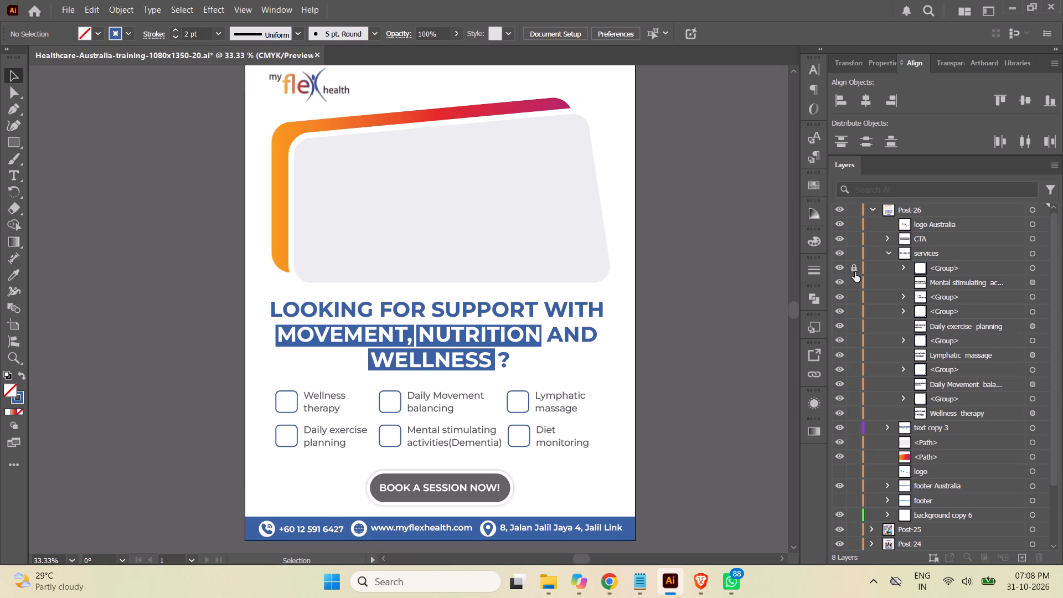
left_click(855, 272)
left_click(1031, 268)
left_click(1034, 281, "shift")
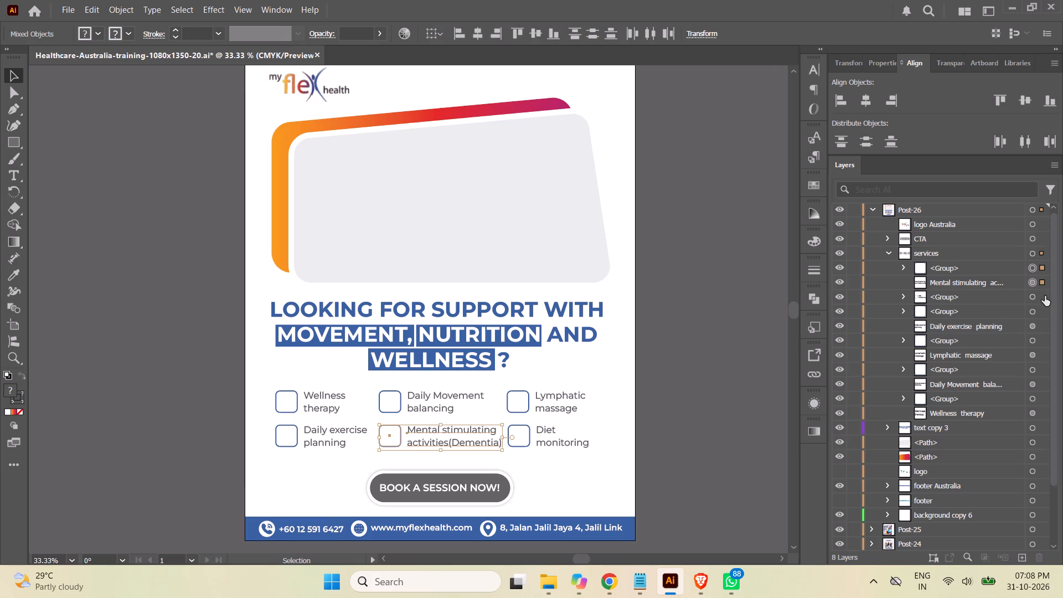
key("ctrl+g")
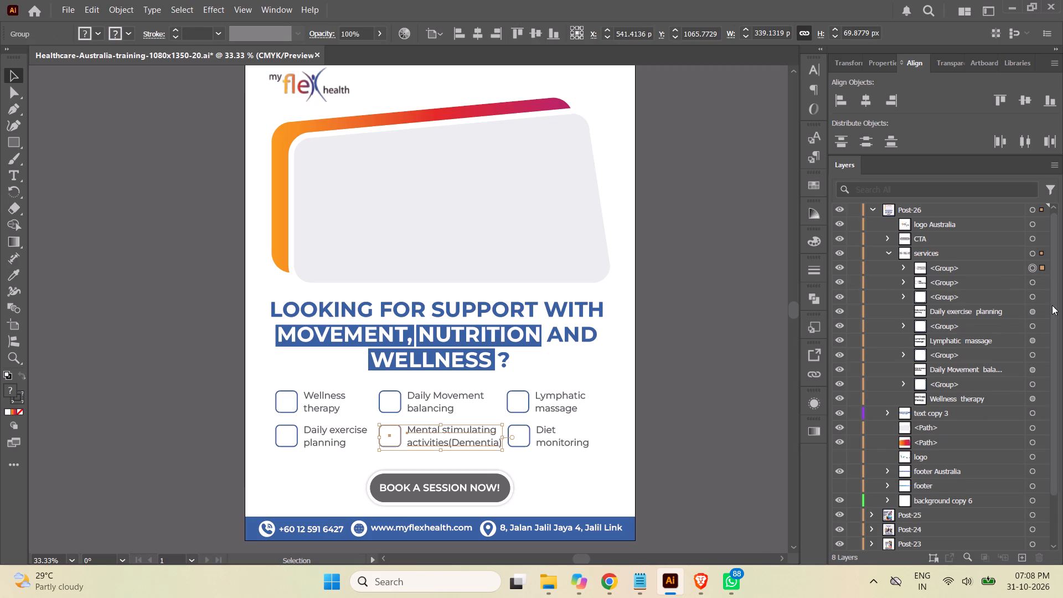
Group the "Daily exercise planning" text with its checkbox.
left_click(1034, 297)
left_click(1032, 311, "shift")
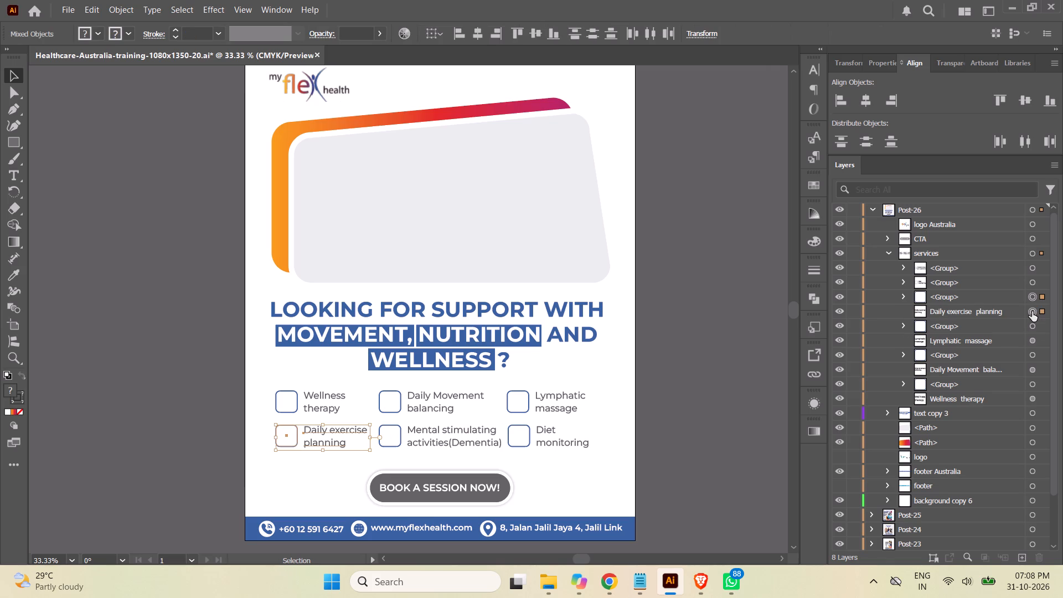
left_click(1005, 301)
left_click(1004, 310, "shift")
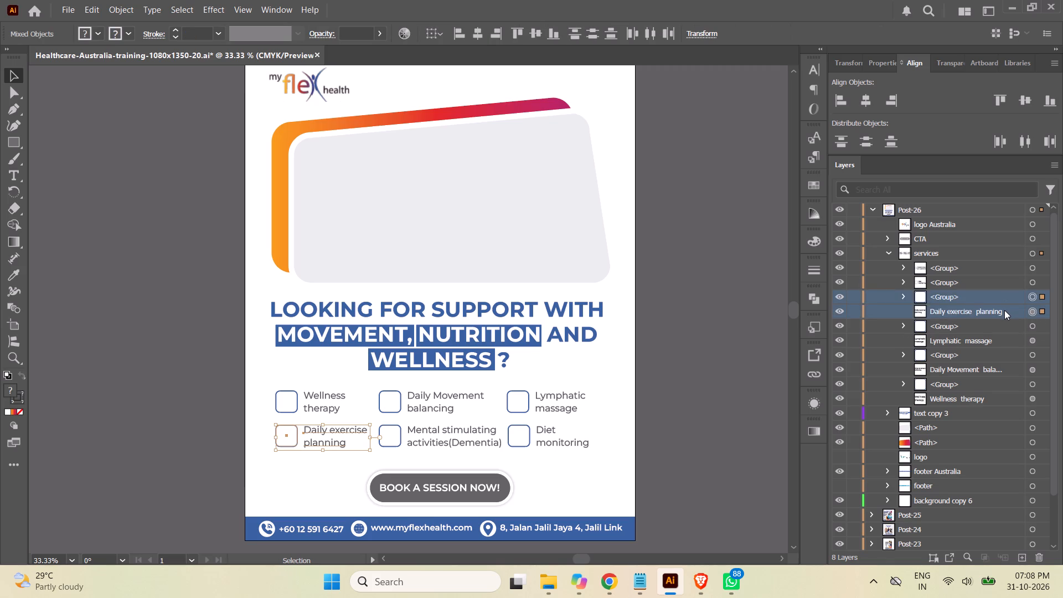
key("ctrl+g")
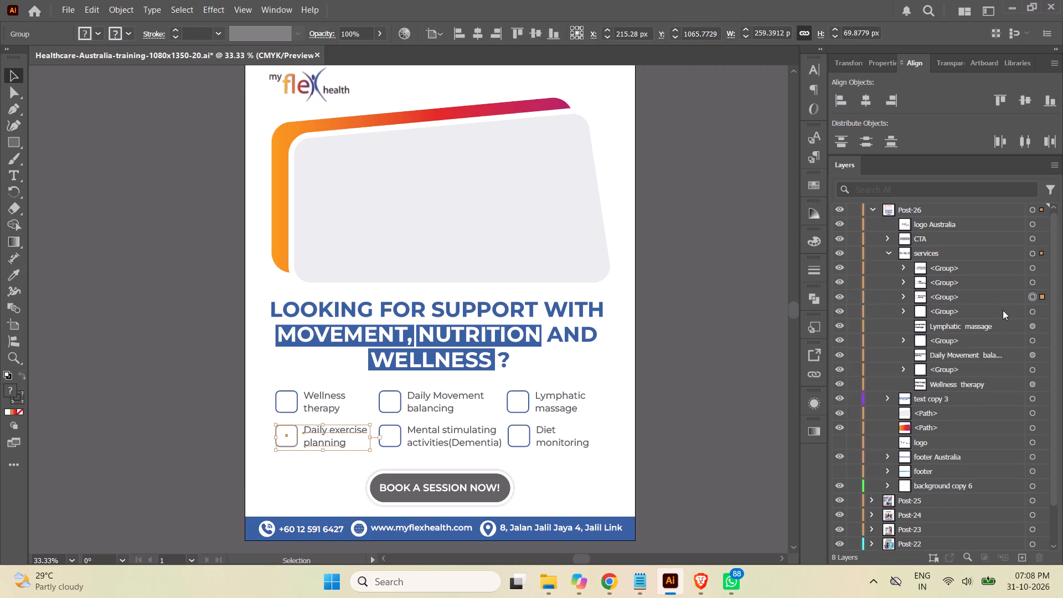
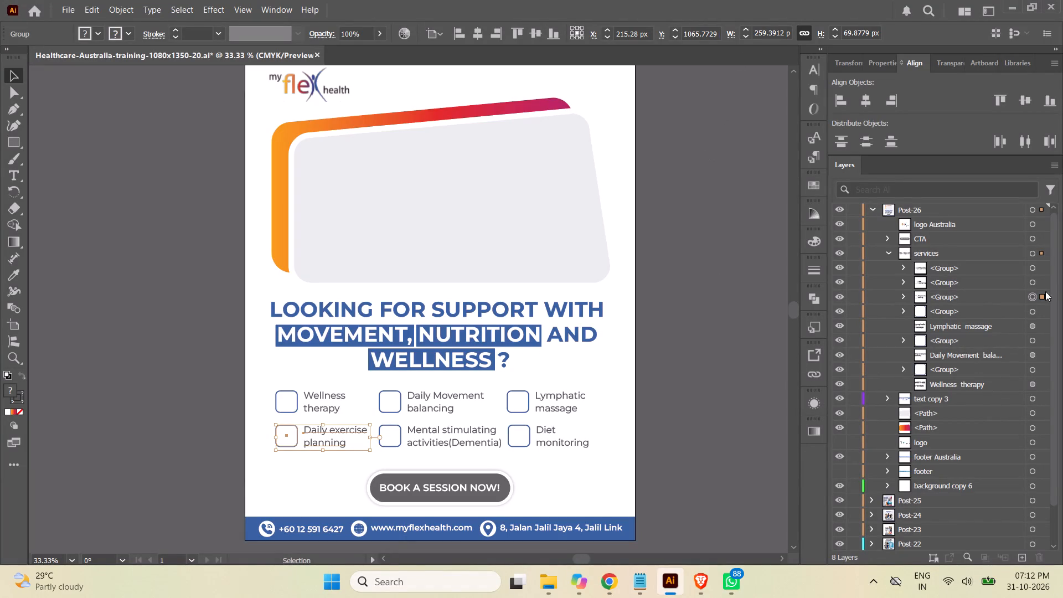
Group the "Lymphatic massage" text with its checkbox in the services group.
left_click(1035, 311)
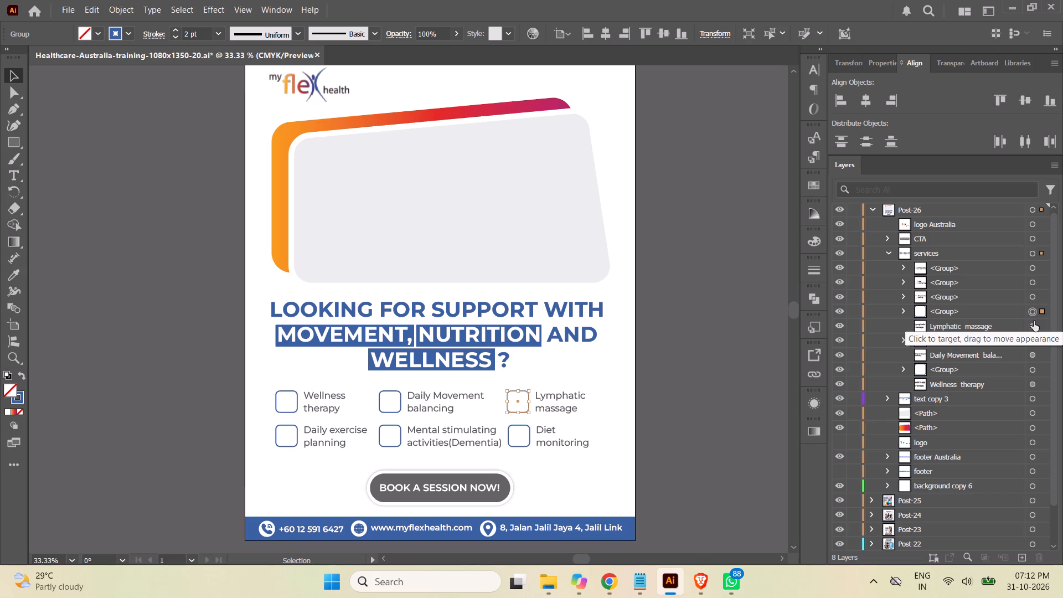
left_click(1032, 327, "shift")
left_click(1012, 310)
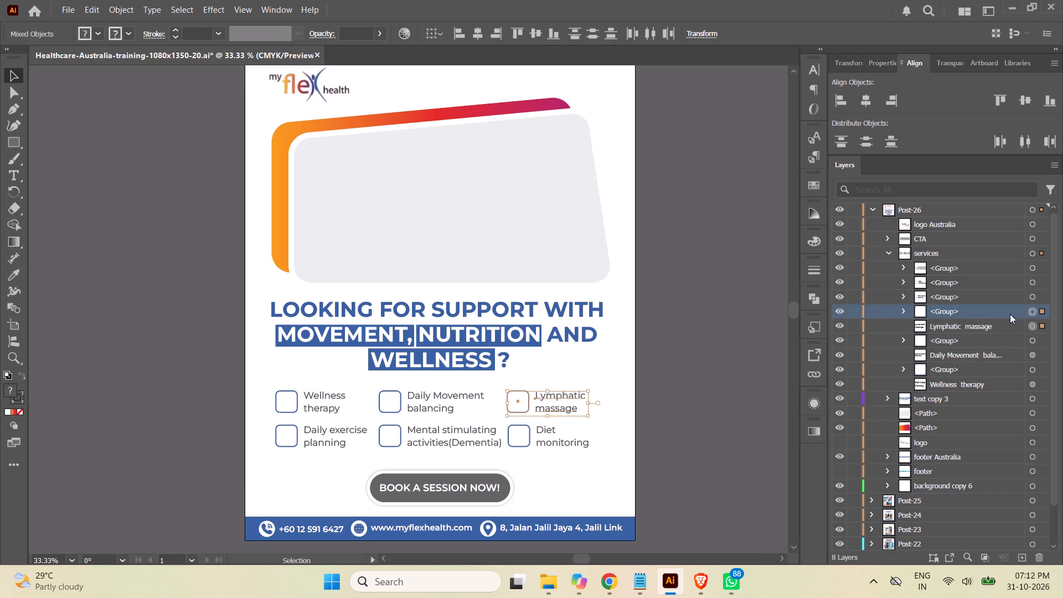
left_click(1003, 328, "shift")
key("ctrl+g")
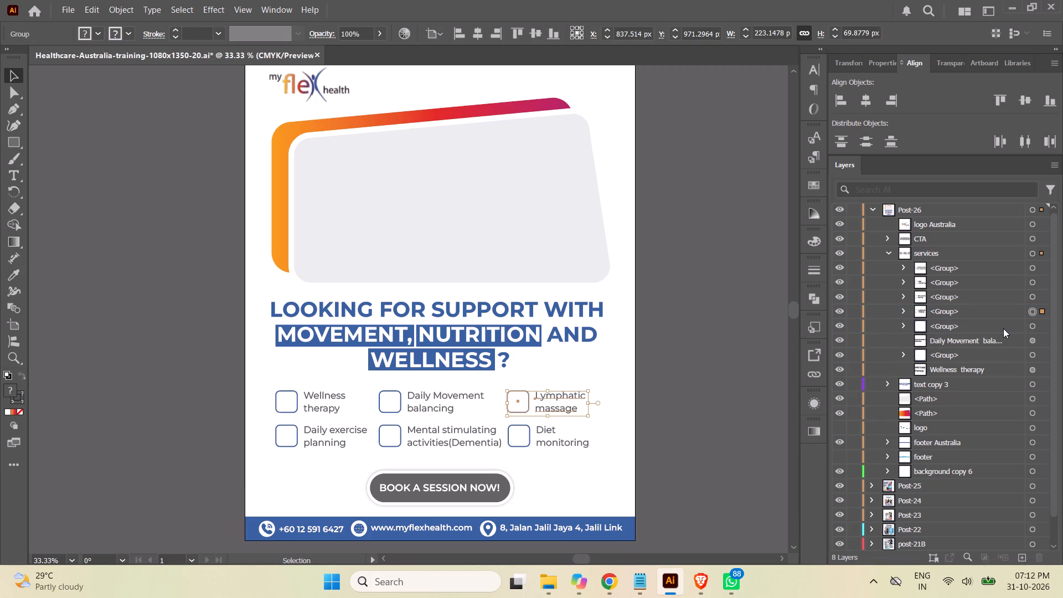
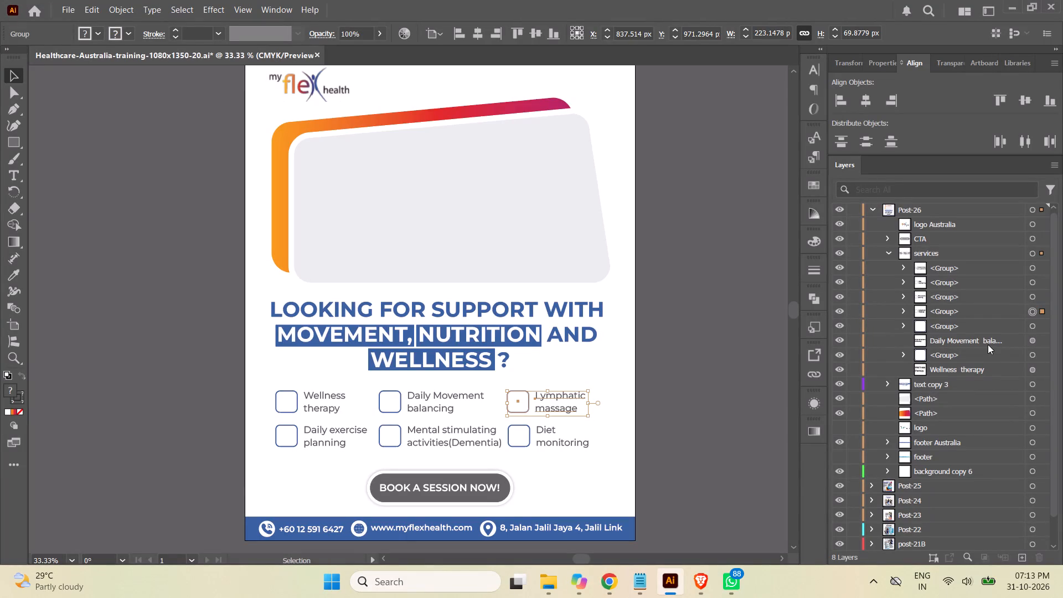
Group the "Daily Movement balancing" text with its checkbox in the services group.
left_click(1033, 326)
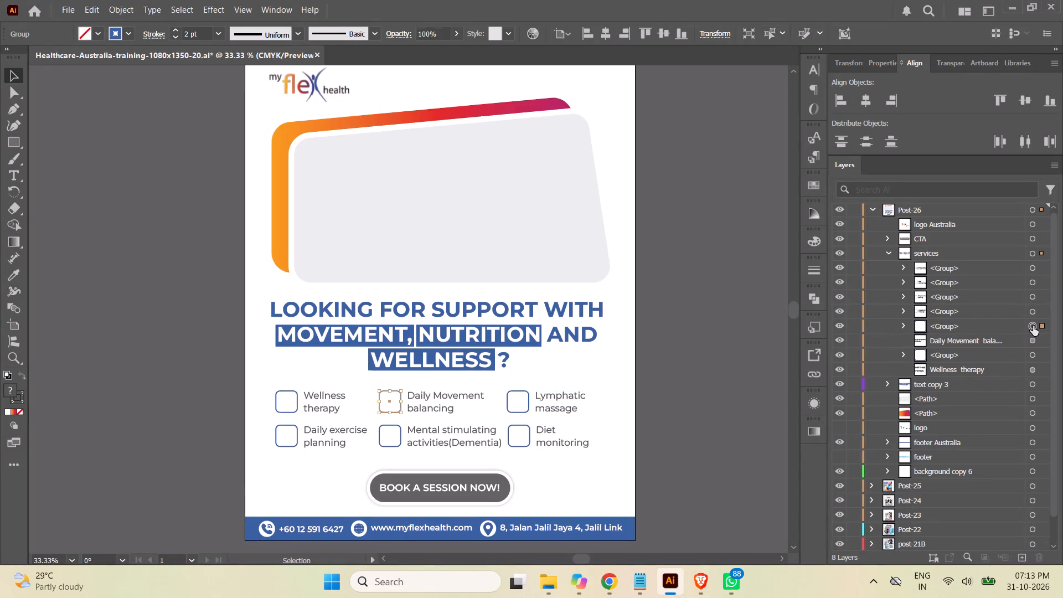
left_click(1034, 341, "shift")
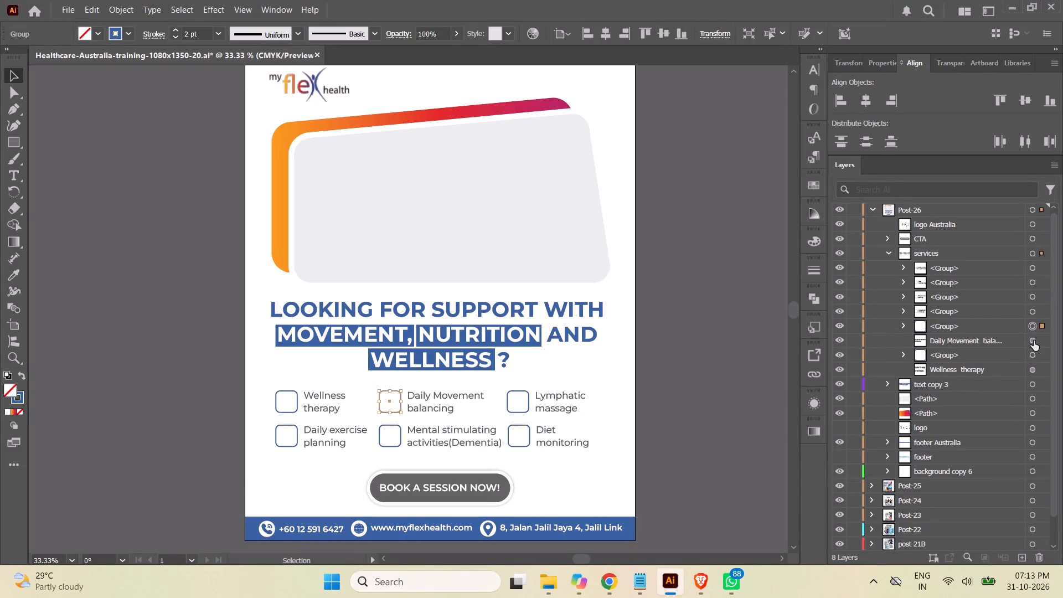
left_click(995, 323)
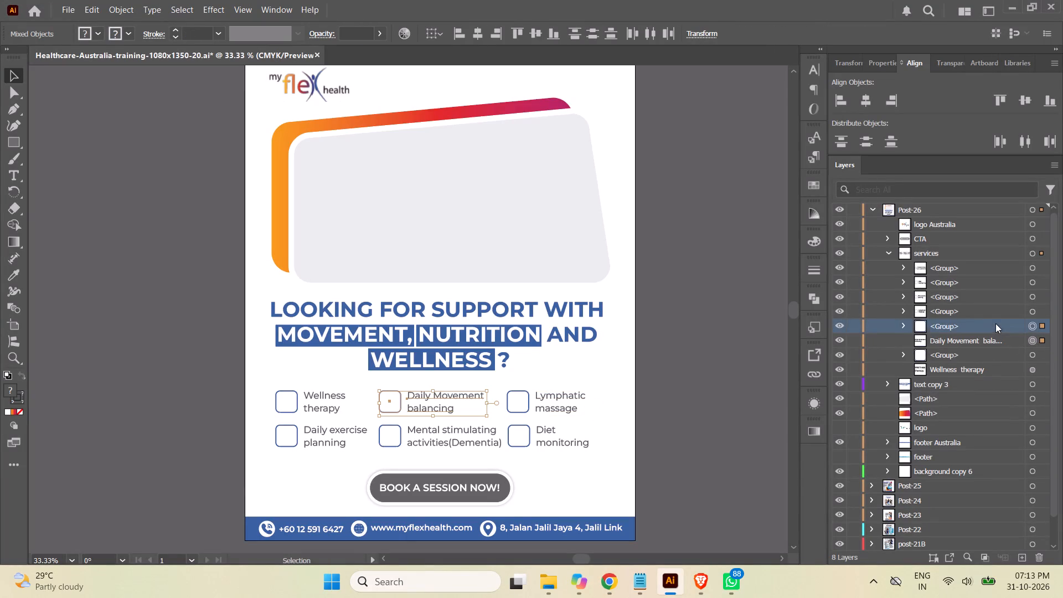
left_click(997, 342, "shift")
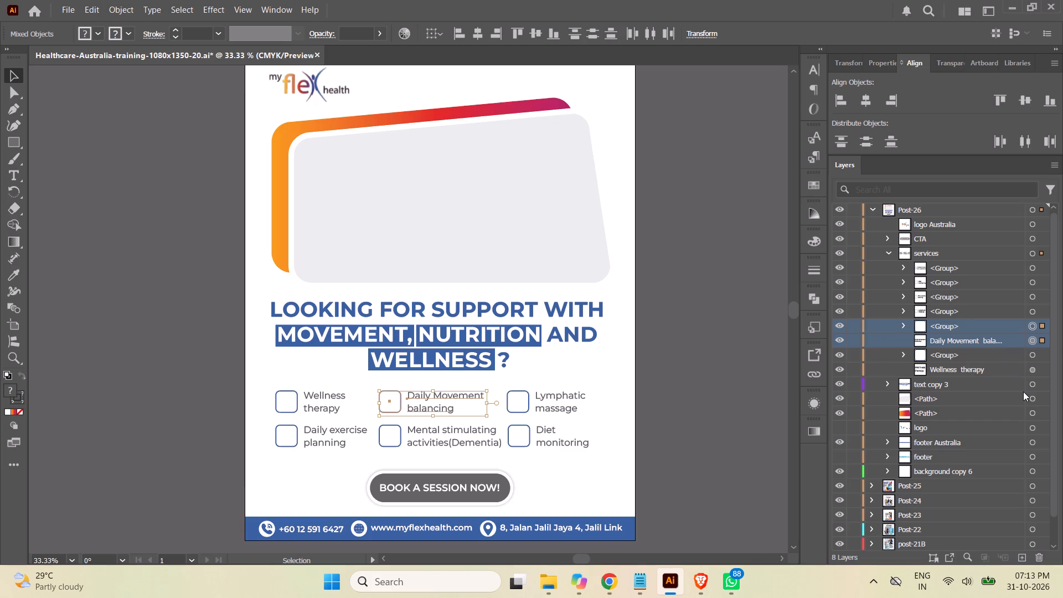
key("ctrl+g")
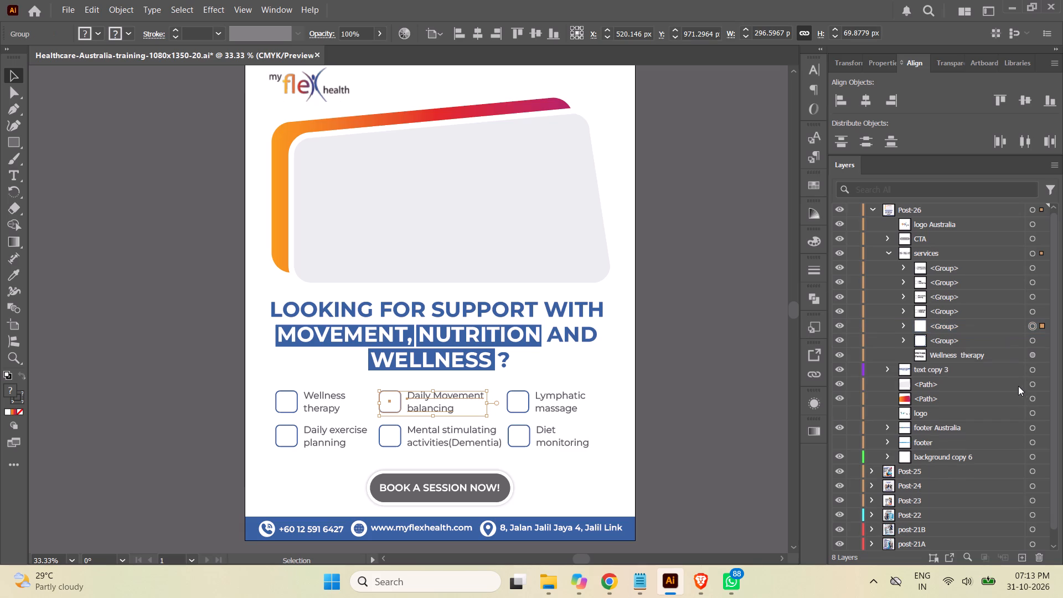
Group the "Wellness therapy" text with its checkbox in the services group and clear the selection.
left_click(1031, 341)
left_click(1032, 356, "shift")
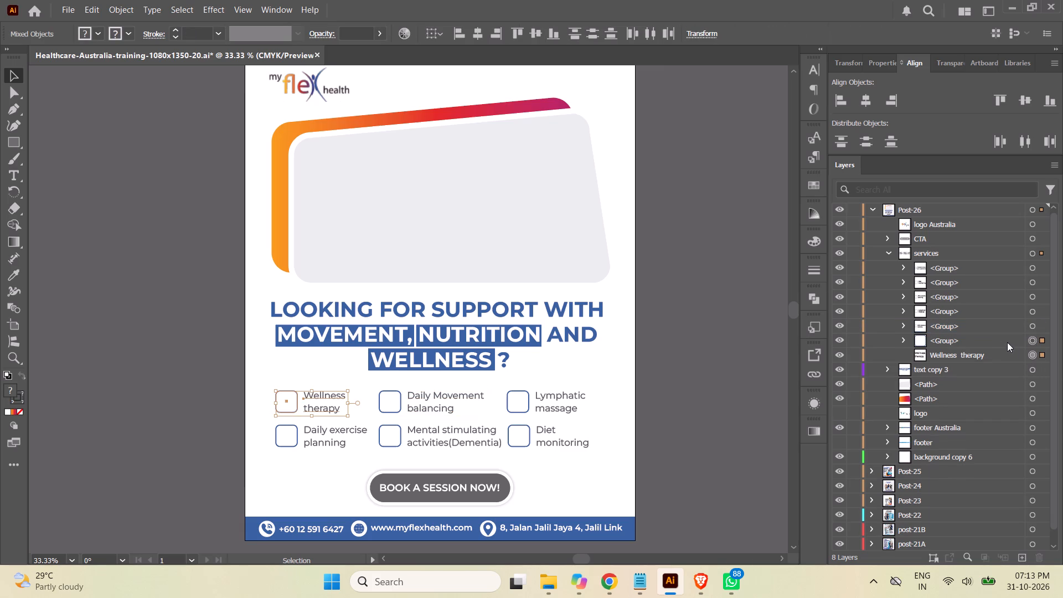
left_click(1001, 337)
left_click(1002, 354, "shift")
key("ctrl+g")
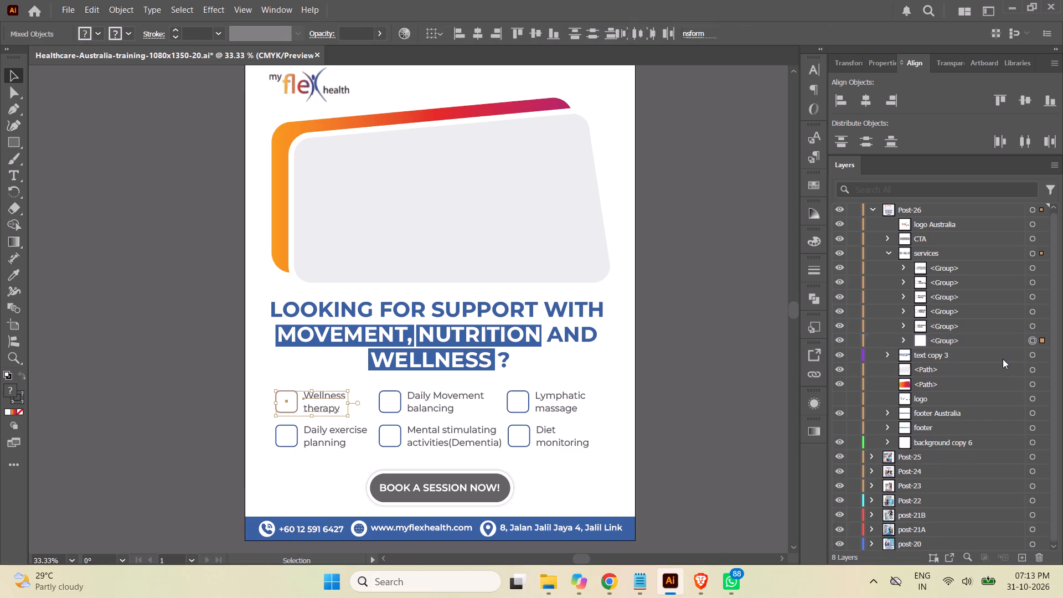
left_click(685, 371)
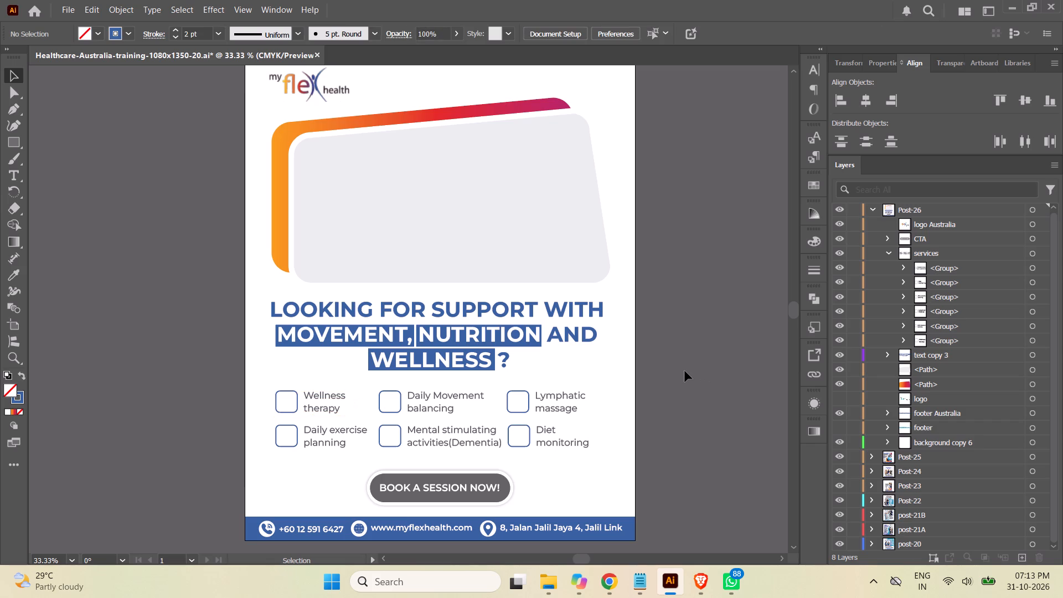
left_click(688, 372)
Check the service pointers' layout and inspect the Wellness therapy group down to its checkbox's contents.
scroll(708, 375, "up", 1)
scroll(708, 375, "down", 2)
scroll(708, 375, "up", 2)
scroll(708, 375, "down", 4)
scroll(708, 375, "up", 4)
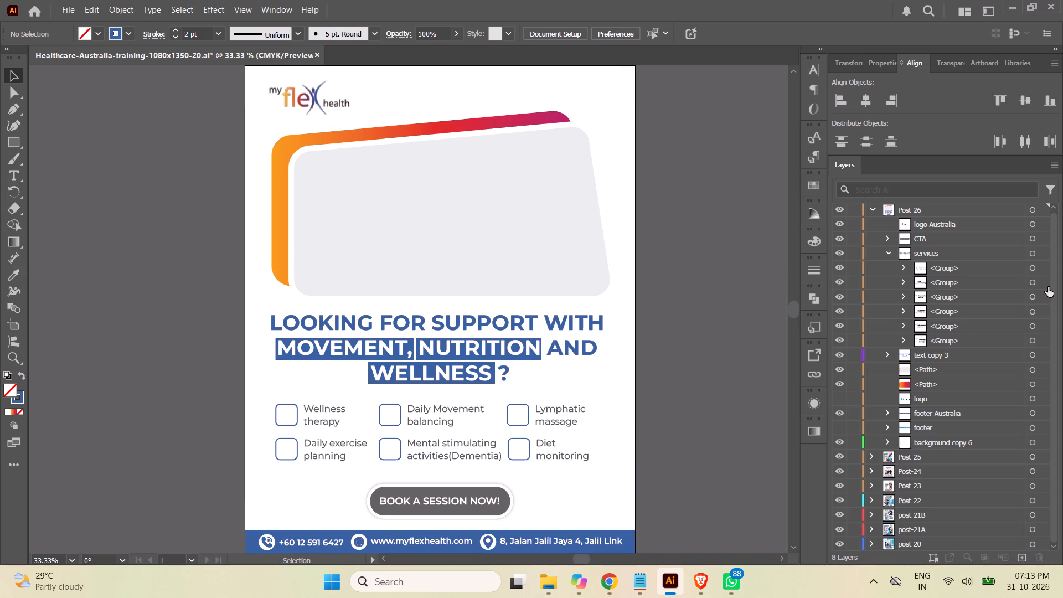
left_click(839, 339)
left_click(838, 339)
left_click(904, 339)
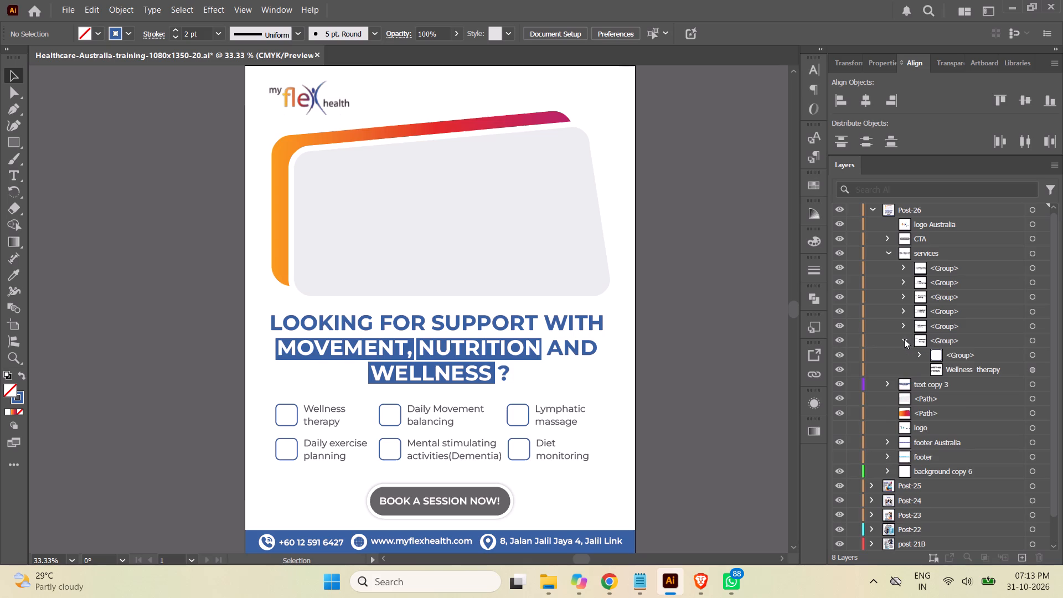
left_click(921, 354)
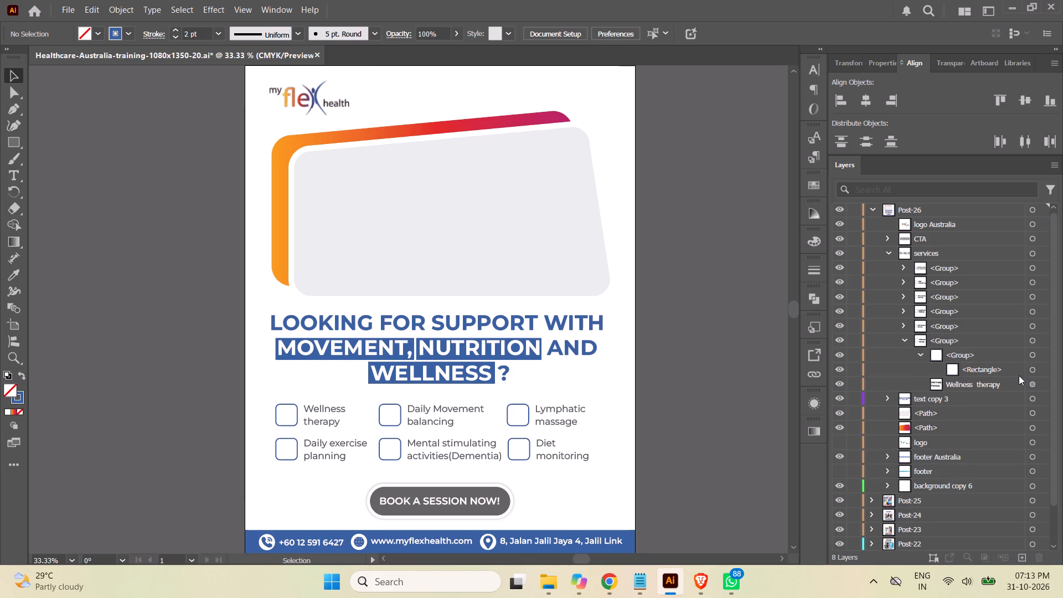
Switch to File Explorer and browse the images and icons in the Health Services folder, then return to Illustrator.
left_click(555, 581)
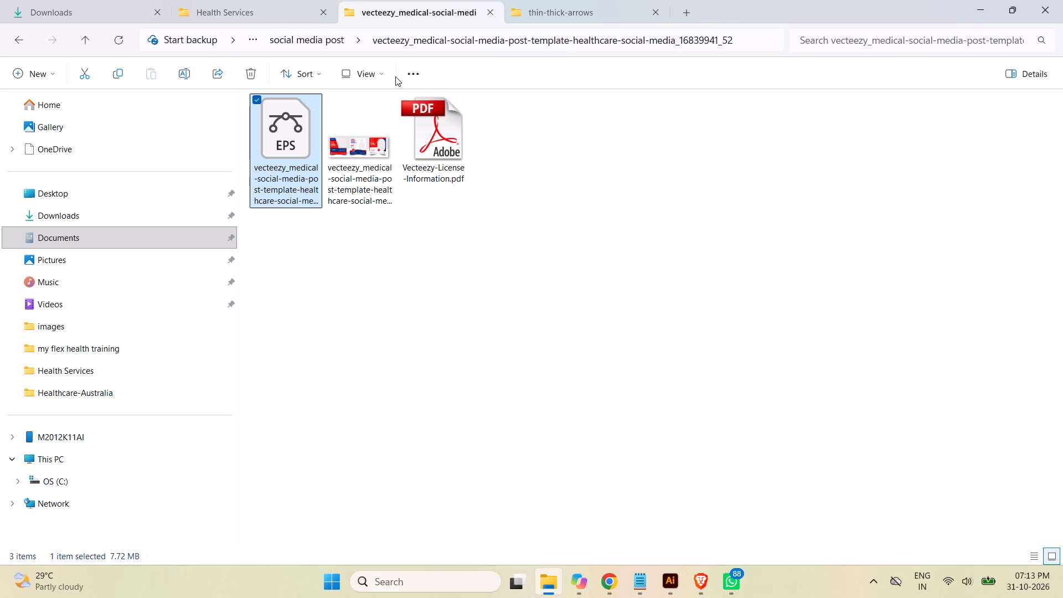
left_click(321, 40)
left_click(268, 6)
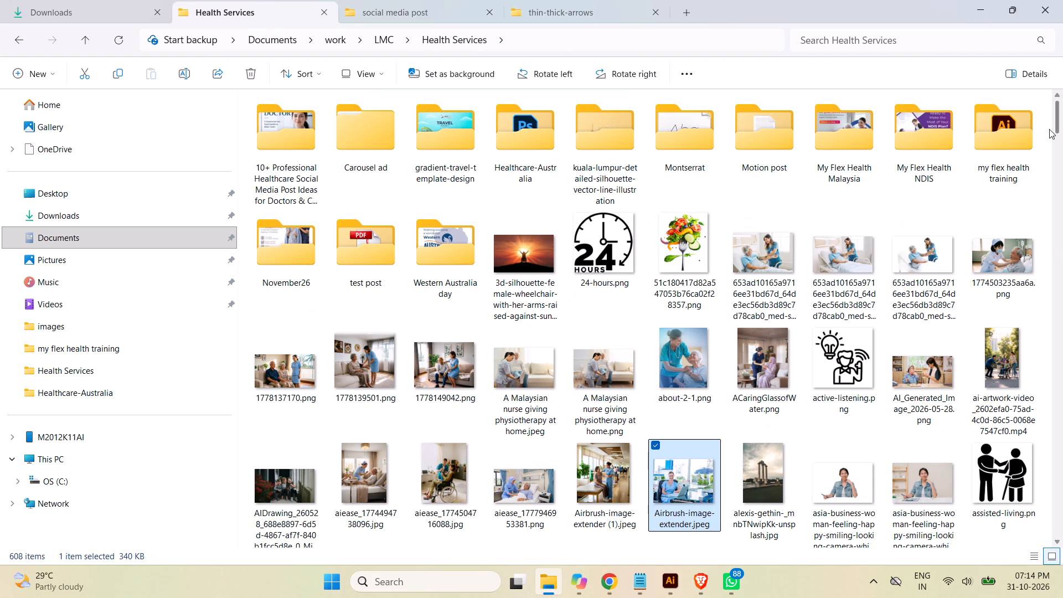
left_click_drag(1056, 122, 1061, 151)
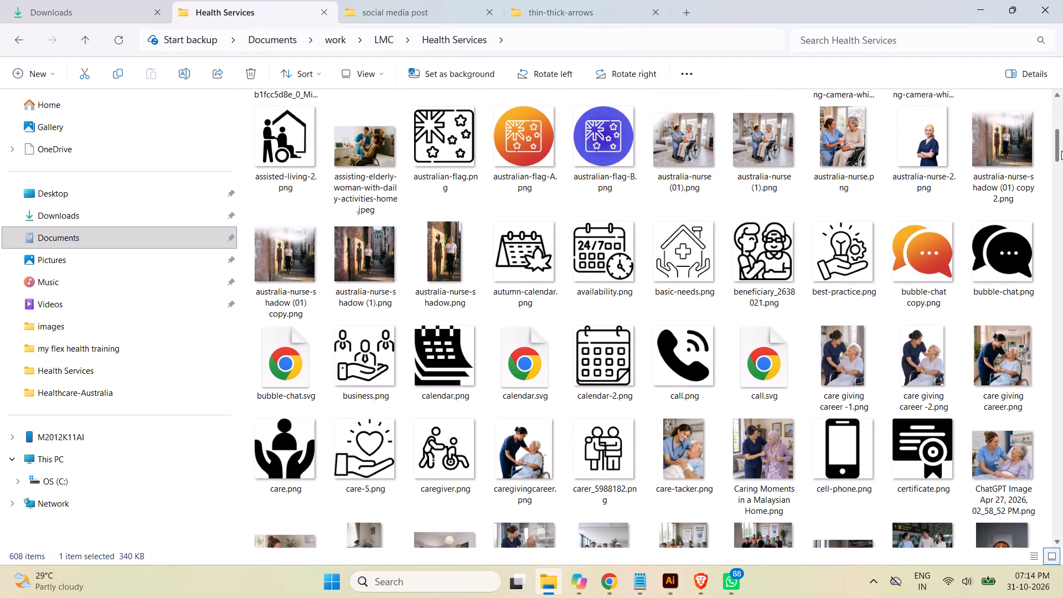
left_click_drag(1061, 151, 1062, 154)
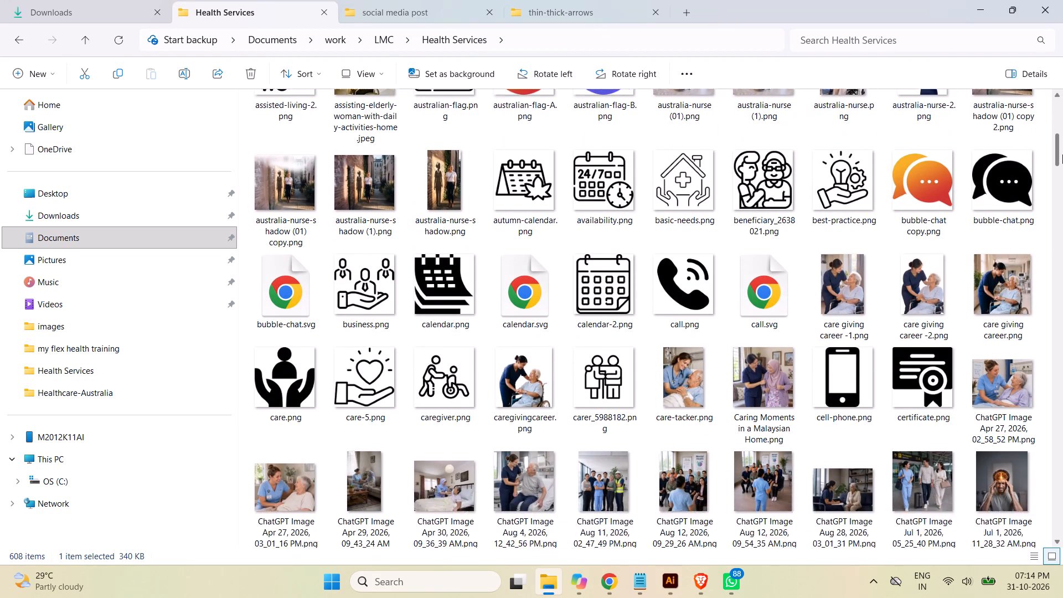
left_click_drag(1062, 154, 1062, 192)
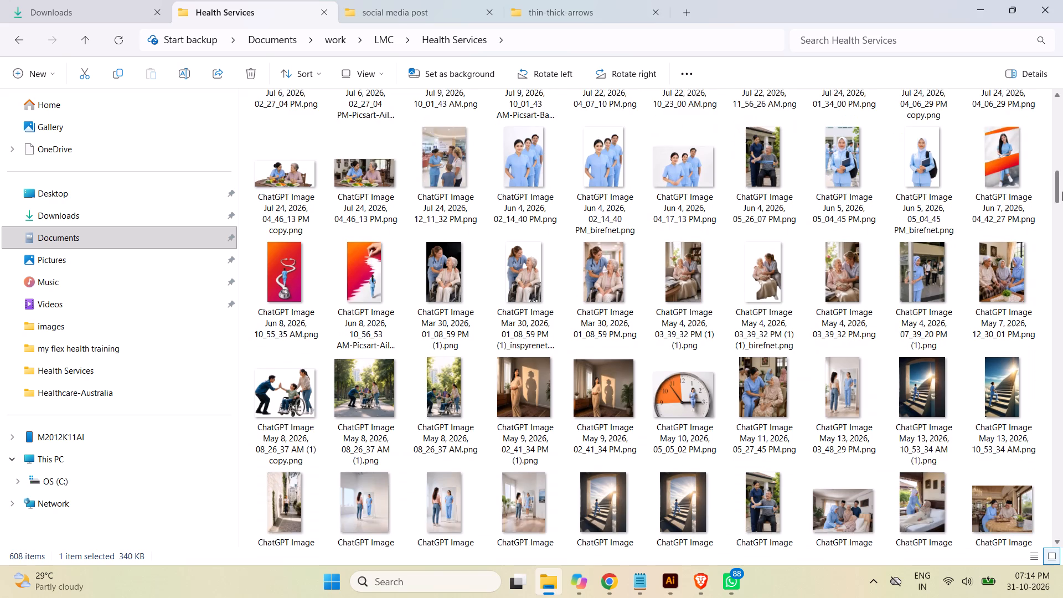
left_click_drag(1062, 192, 1061, 227)
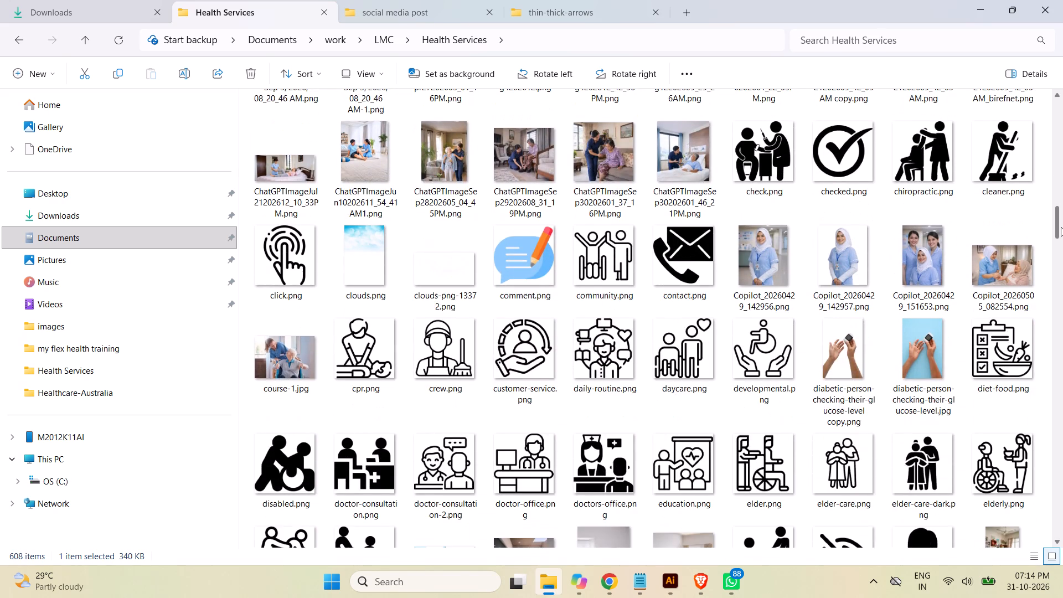
left_click_drag(1061, 227, 1062, 231)
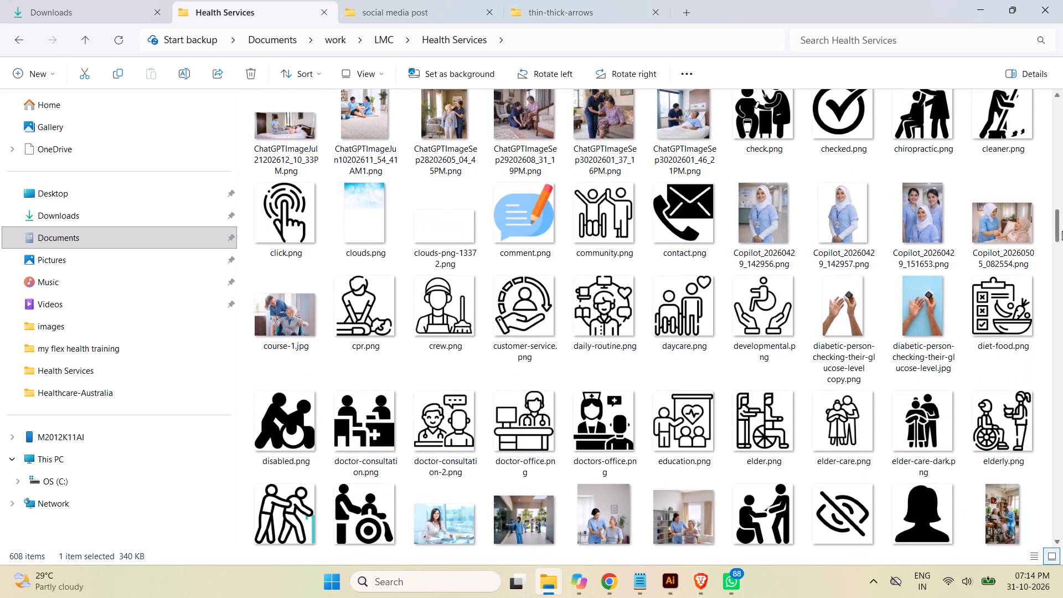
left_click_drag(1062, 231, 1062, 232)
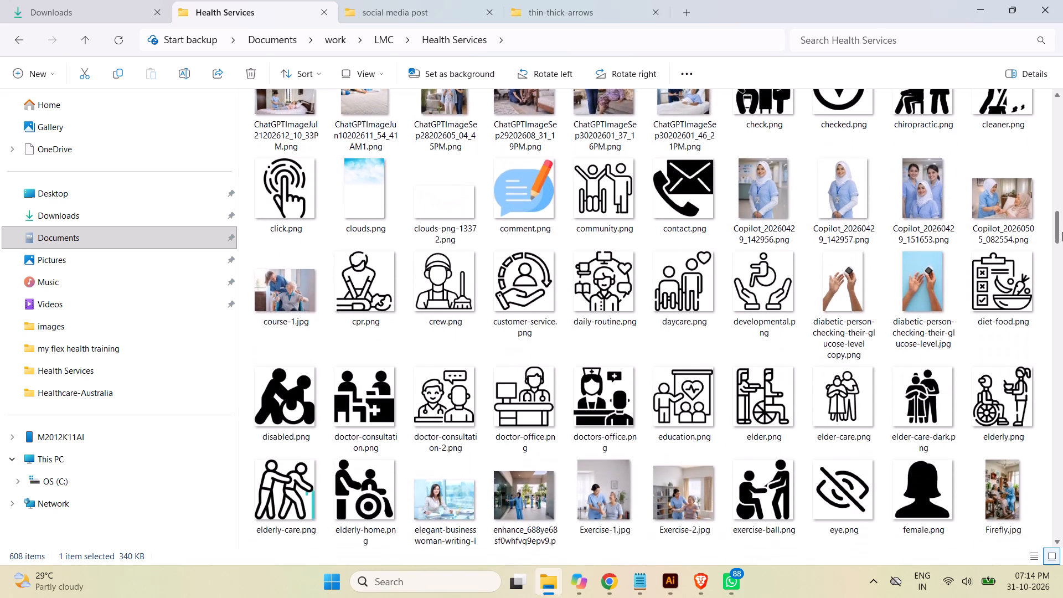
left_click_drag(1062, 232, 1062, 243)
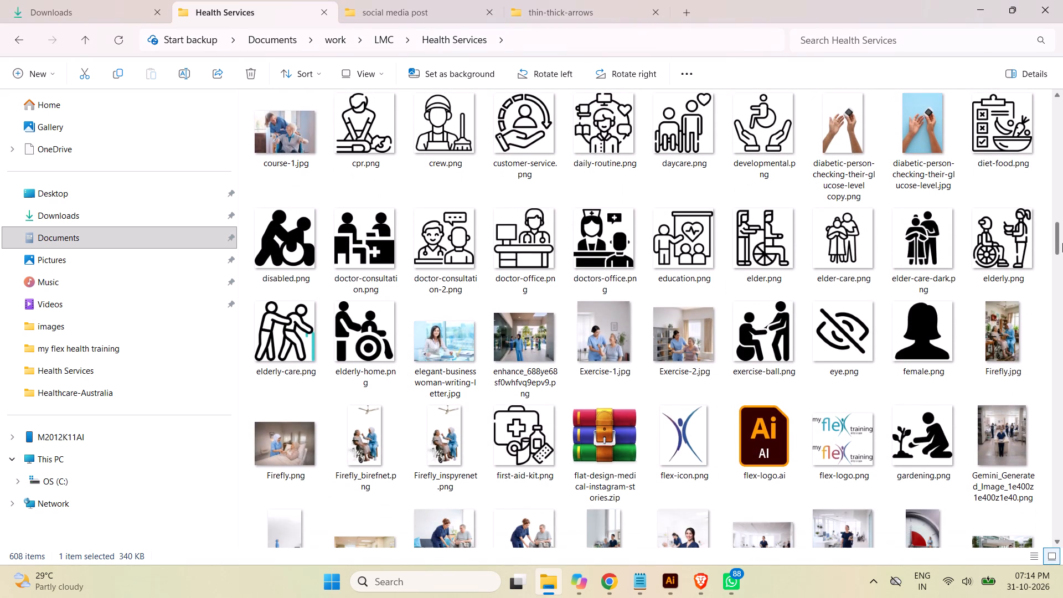
left_click_drag(1062, 243, 1062, 246)
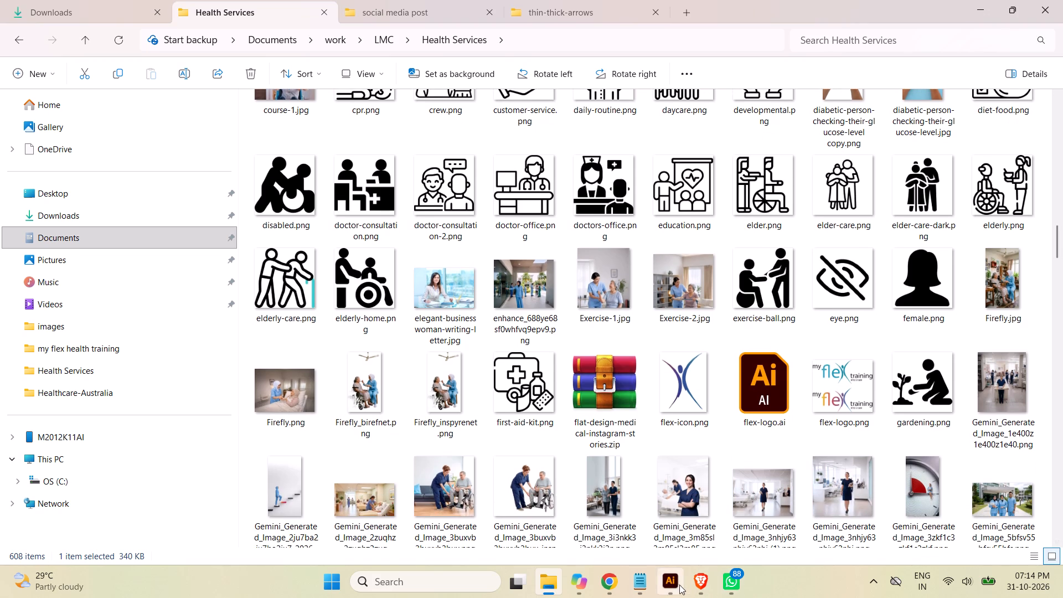
left_click(678, 583)
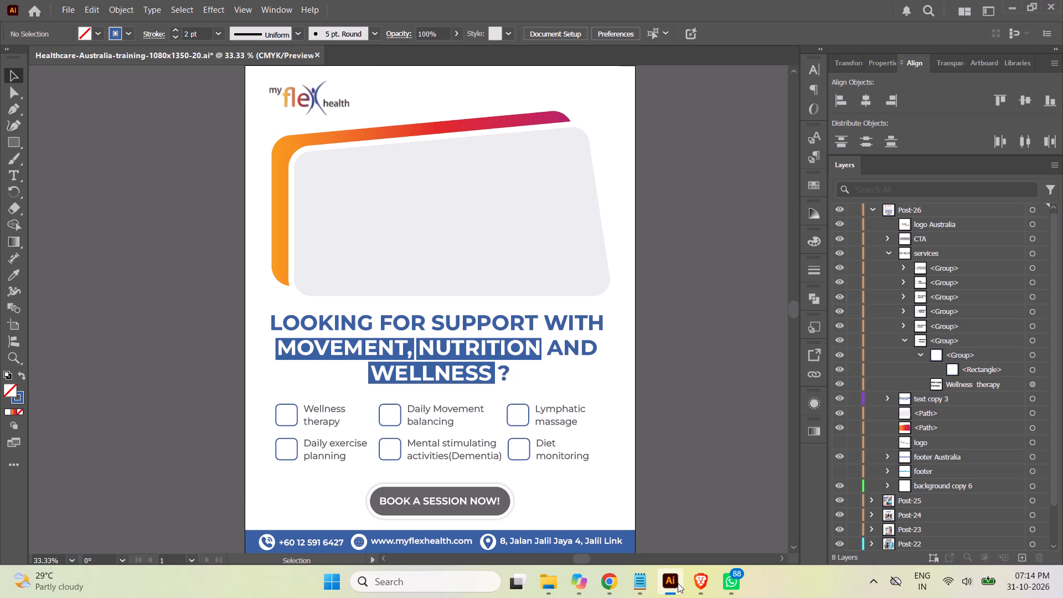
Collapse the Wellness therapy group and rename the Diet monitoring checkbox group as "diet monitoring".
left_click(917, 354)
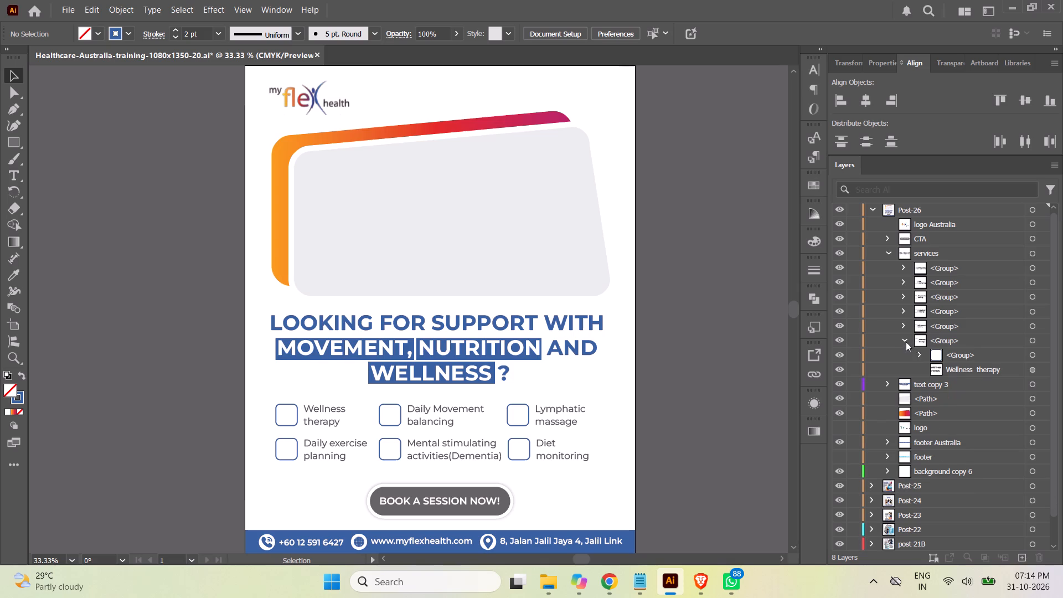
left_click(906, 342)
left_click(1032, 269)
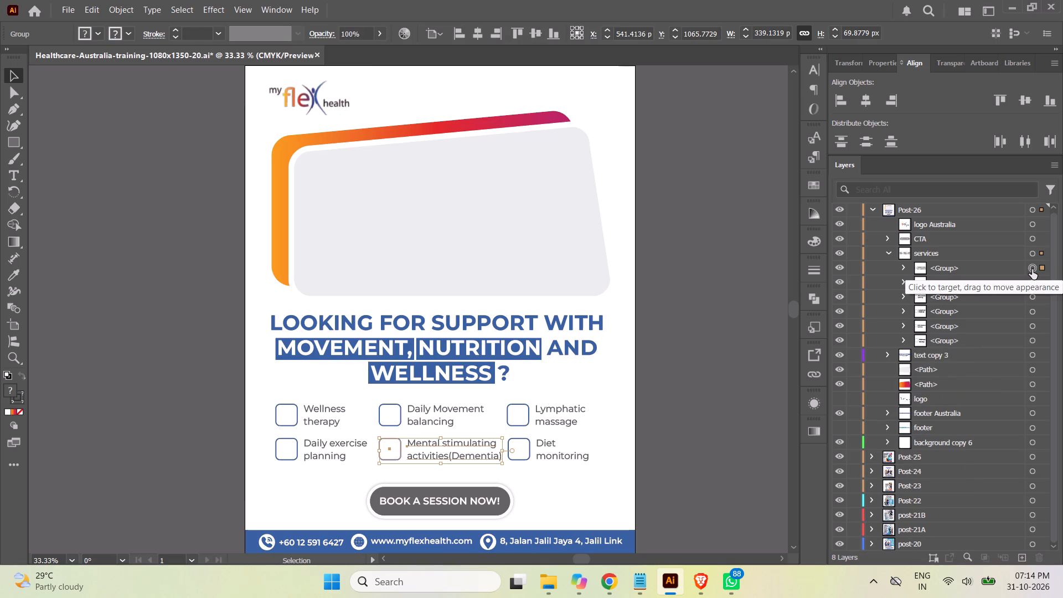
left_click(1034, 280)
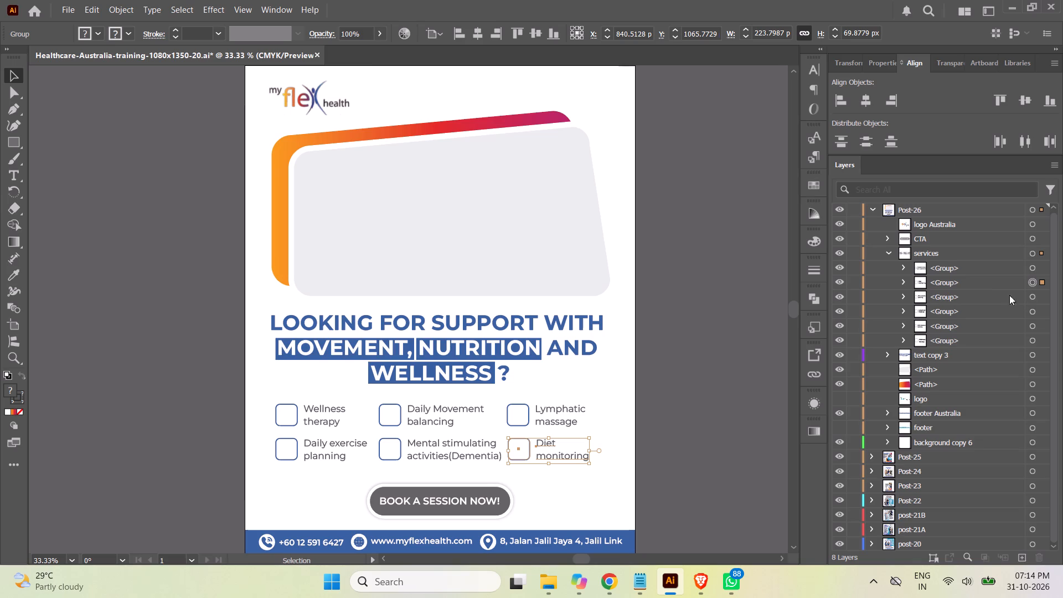
double_click(947, 285)
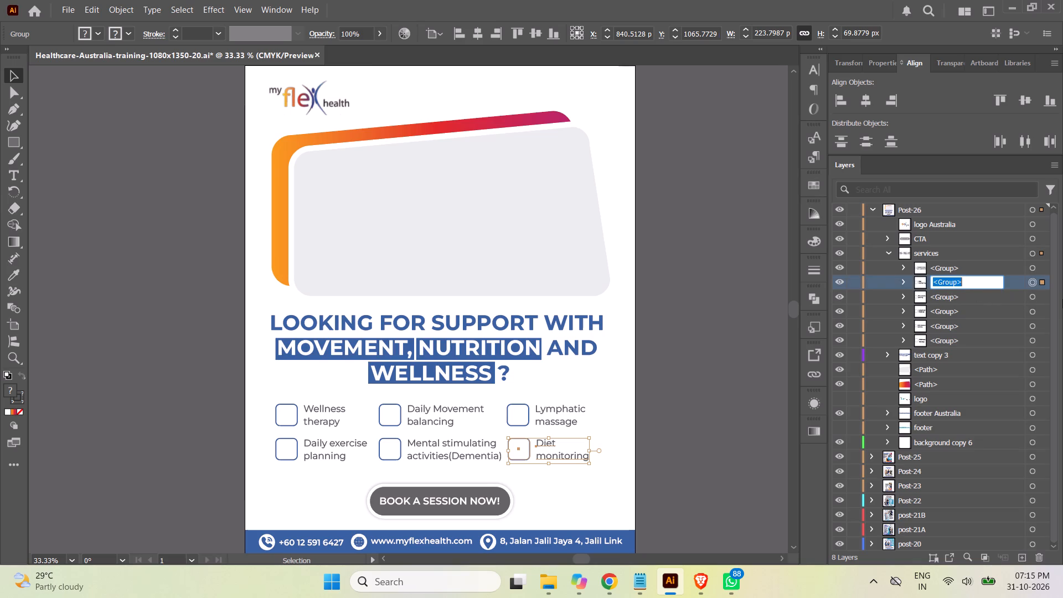
key("d")
type("iet")
key("space")
type("monitoring")
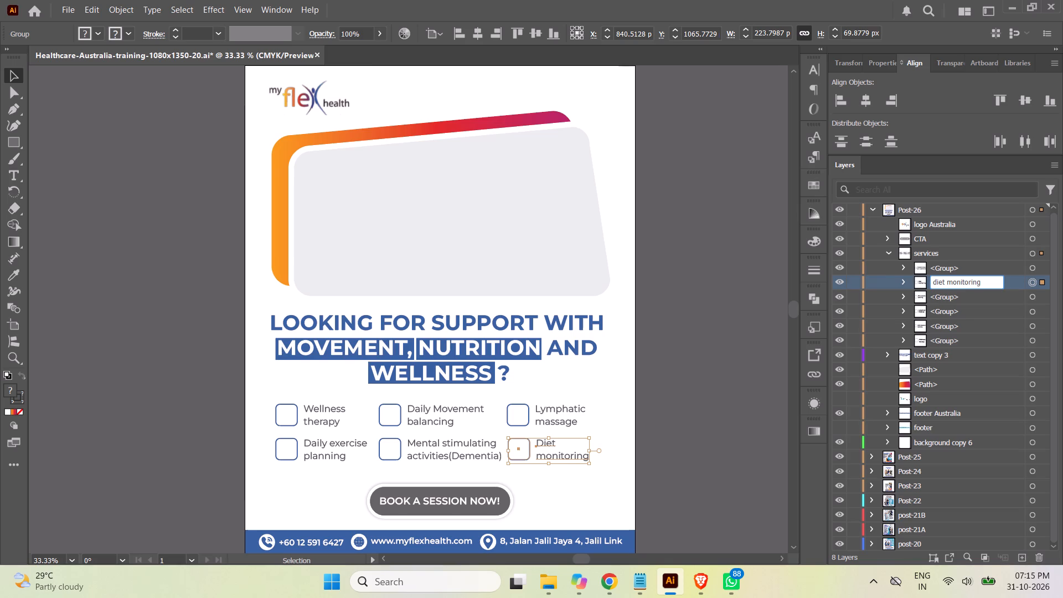
left_click(1034, 298)
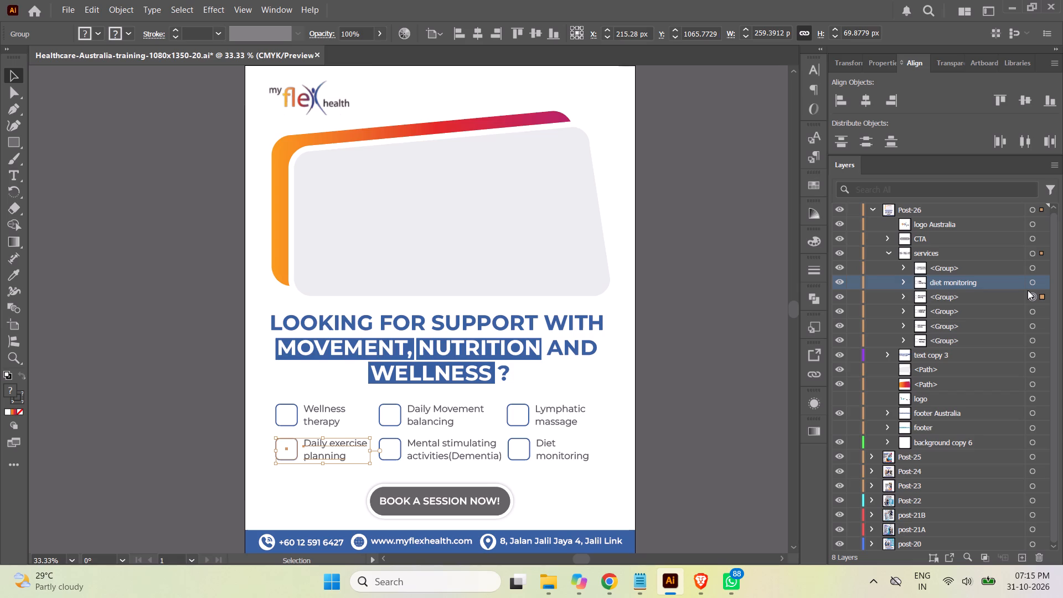
Rename the group holding the "Mental stimulating activities(Dementia)" text and checkbox as "Mental stimulating".
left_click(1034, 270)
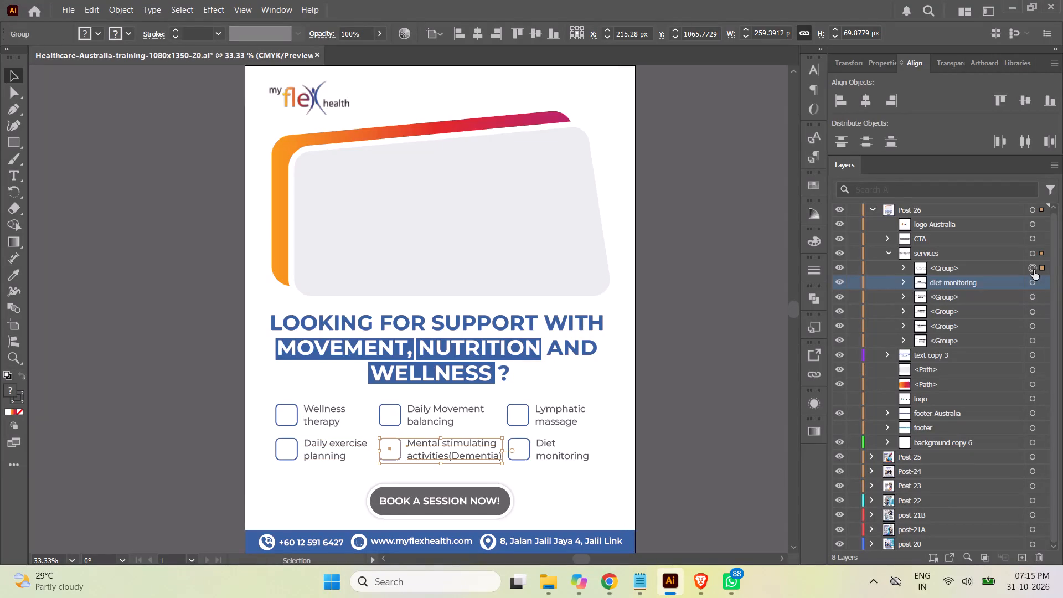
double_click(947, 269)
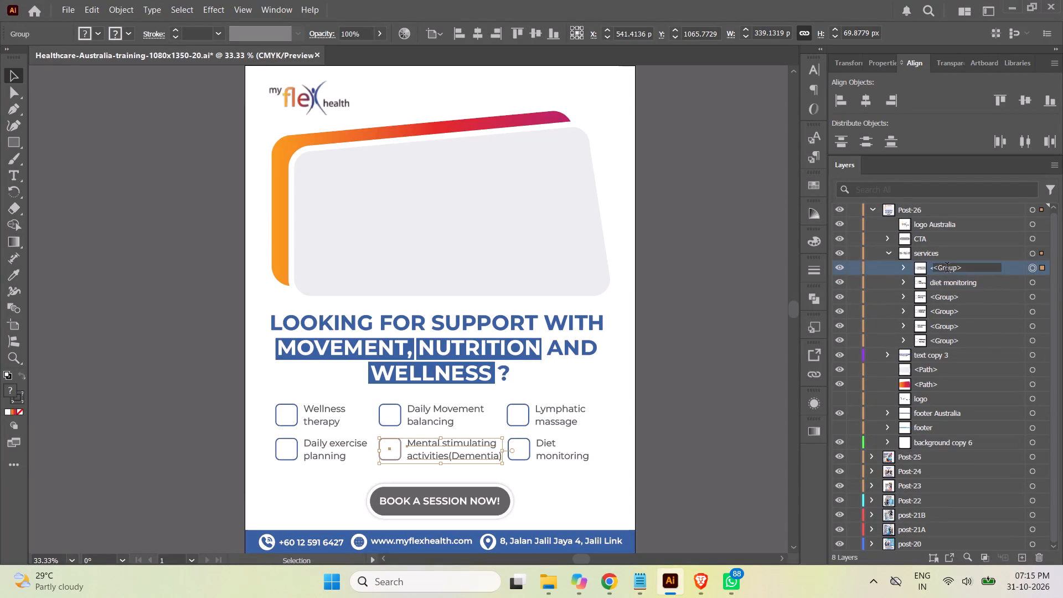
type("Mental stimulating")
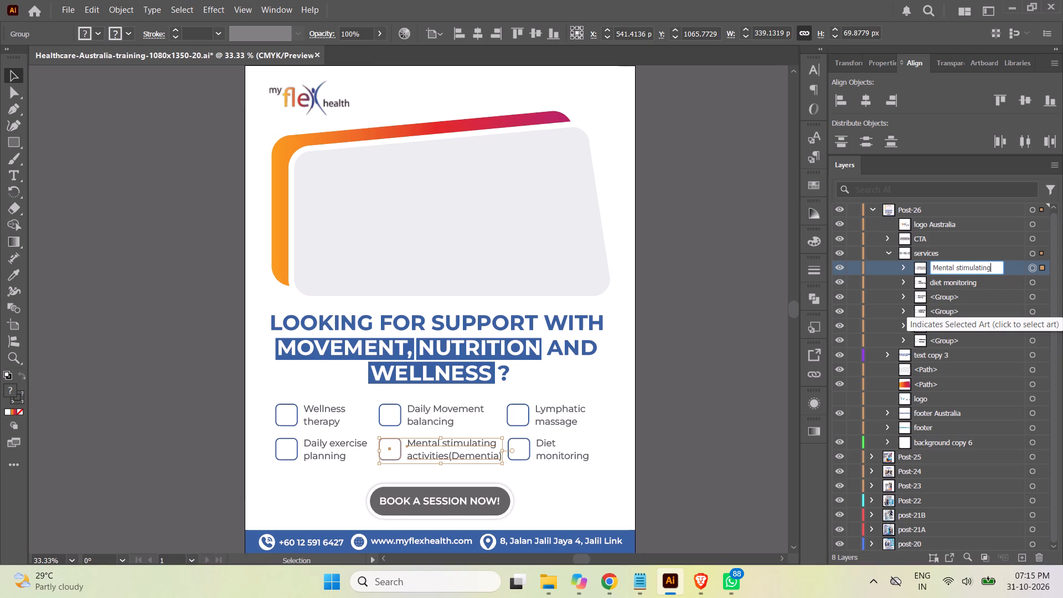
left_click(947, 299)
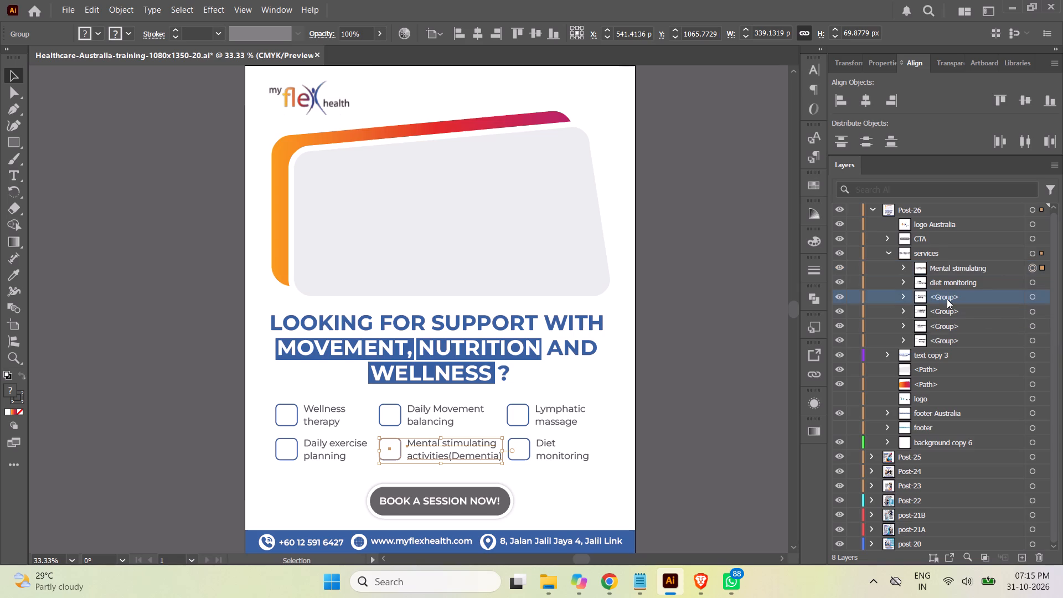
Rename the group holding the "Daily exercise planning" text and checkbox as "daily exercise".
left_click(1034, 298)
double_click(941, 297)
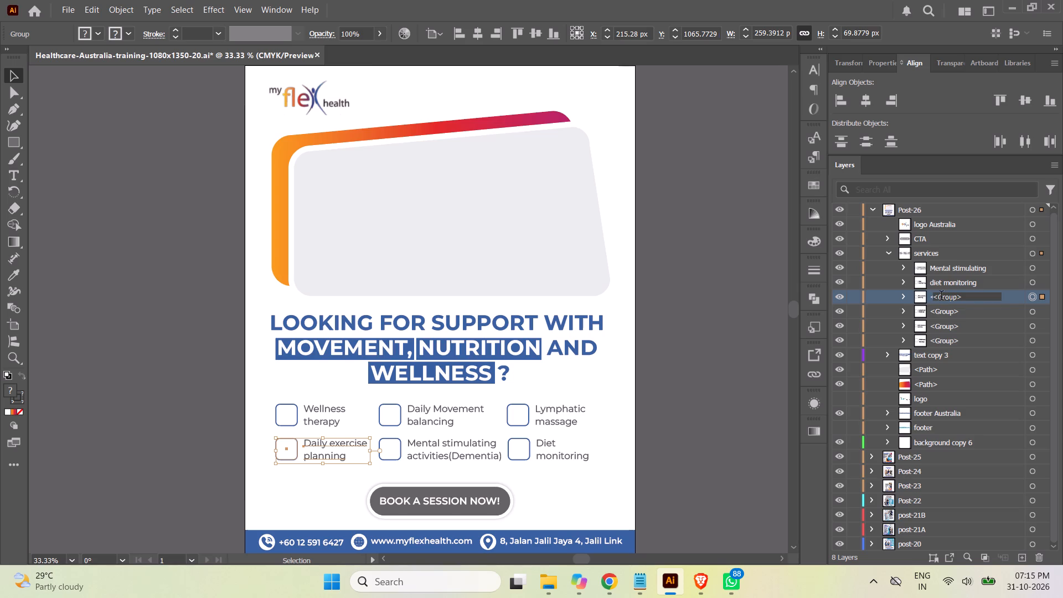
type("da")
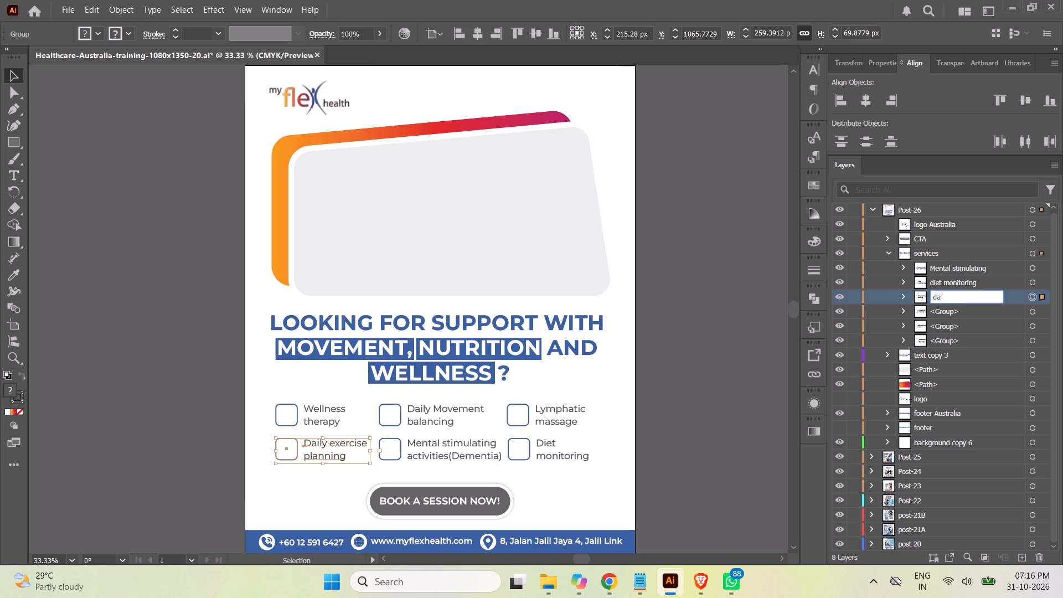
type("ily exercise")
Rename the group holding the "Lymphatic massage" text and checkbox as "lymphatic".
left_click(1033, 312)
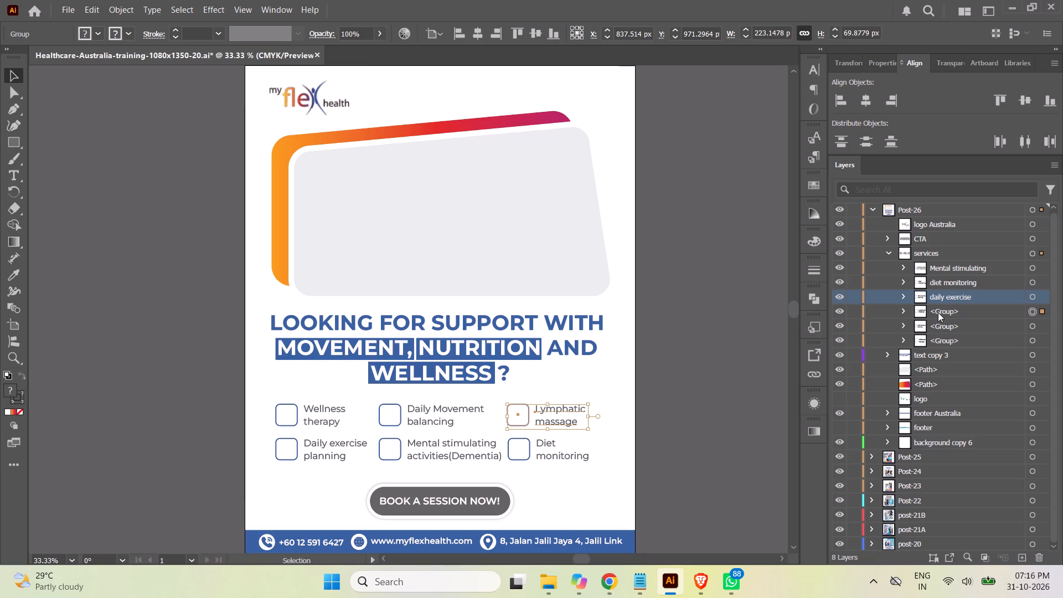
double_click(945, 313)
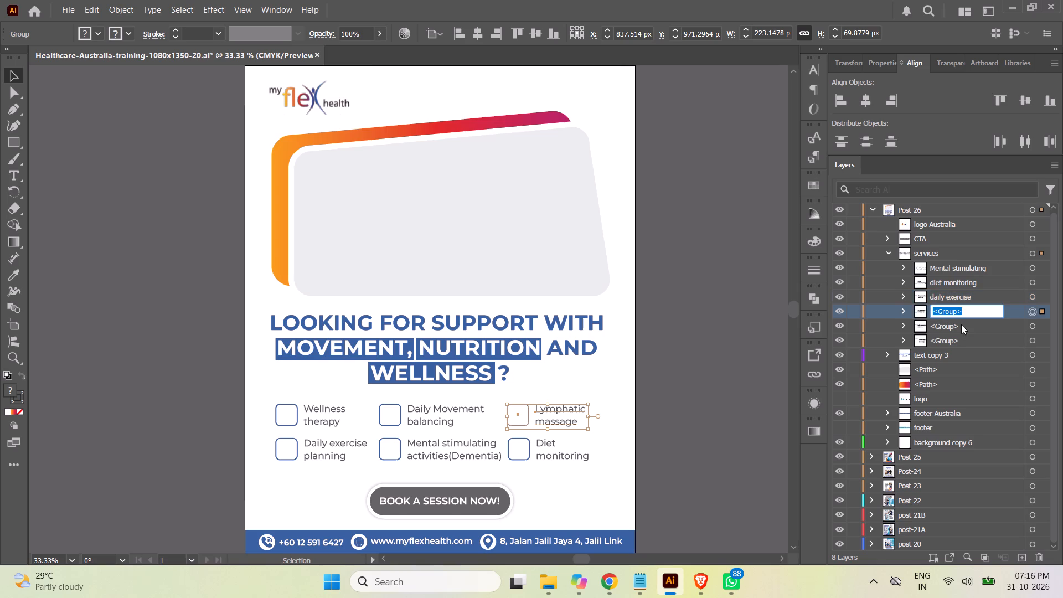
type("lymphatic")
Rename the group holding the "Daily Movement balancing" text and checkbox as "Daily Movement".
left_click(1033, 327)
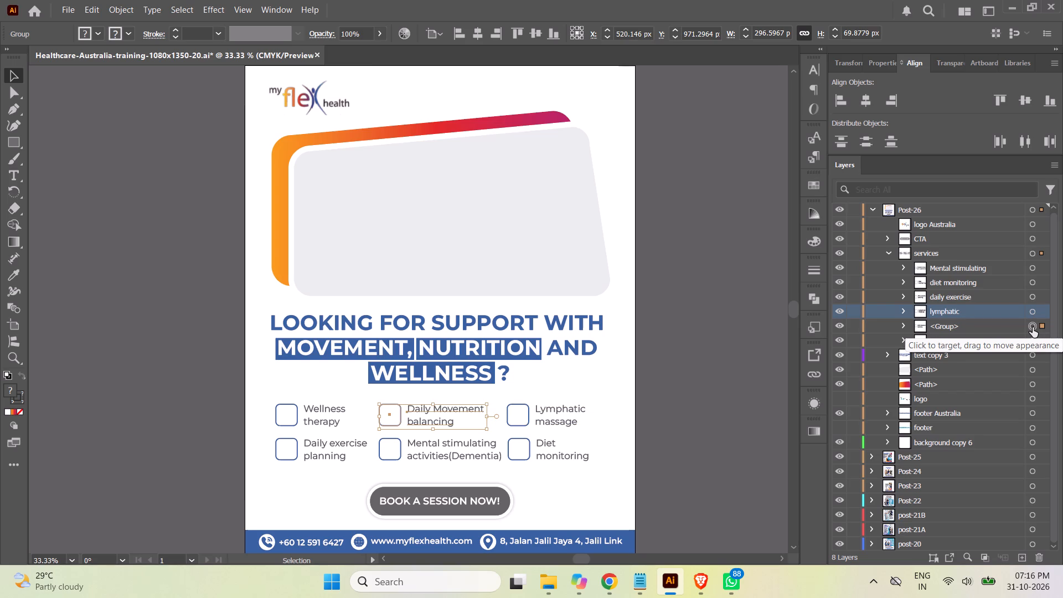
double_click(945, 328)
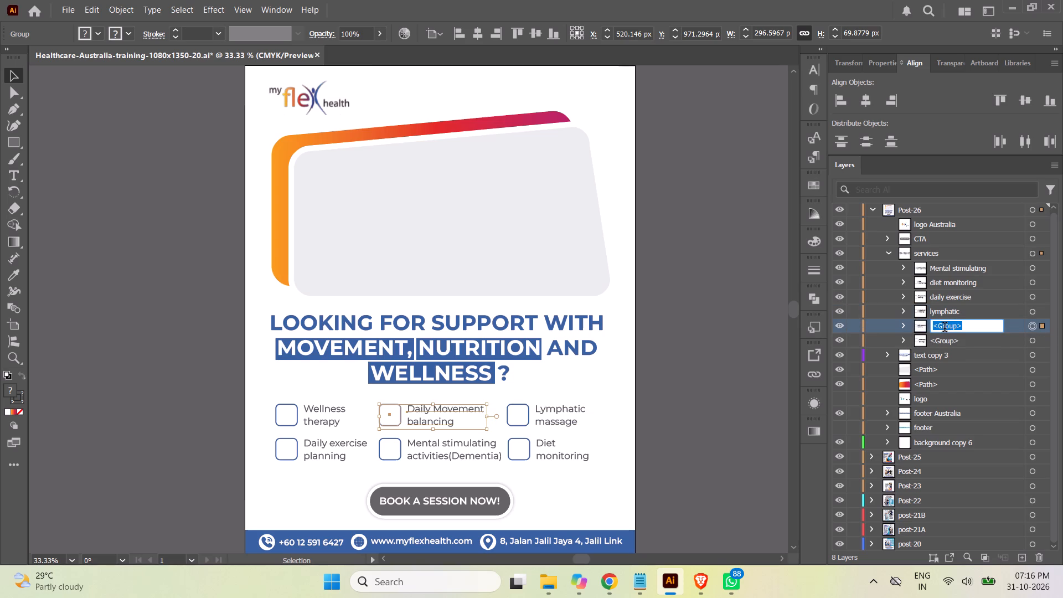
key("shift+d")
type("aily Movement")
Rename the group holding the "Wellness therapy" text and checkbox as "Wellness", then clear the selection.
left_click(1032, 339)
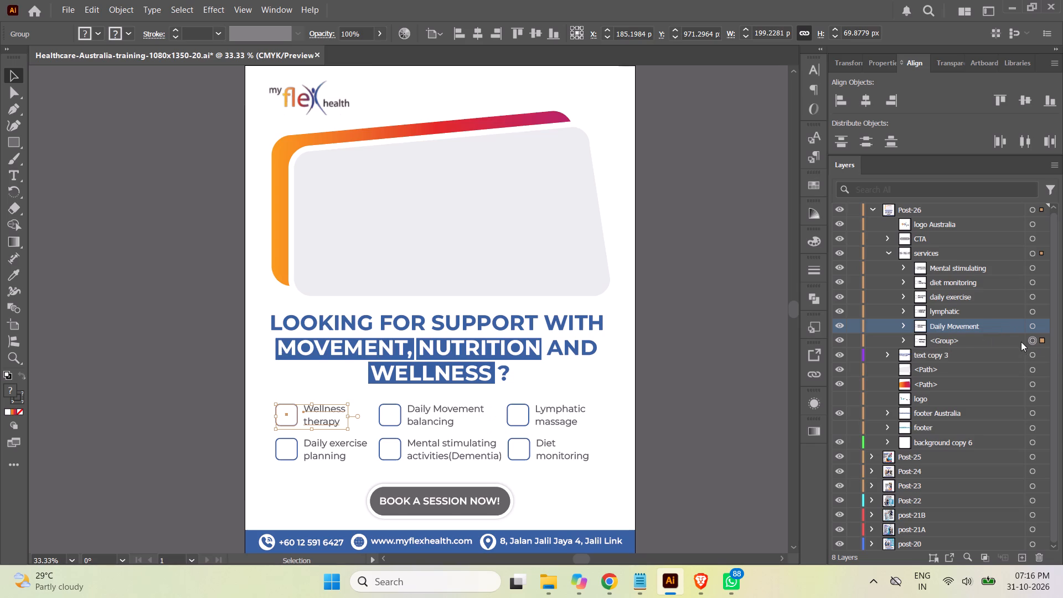
double_click(951, 341)
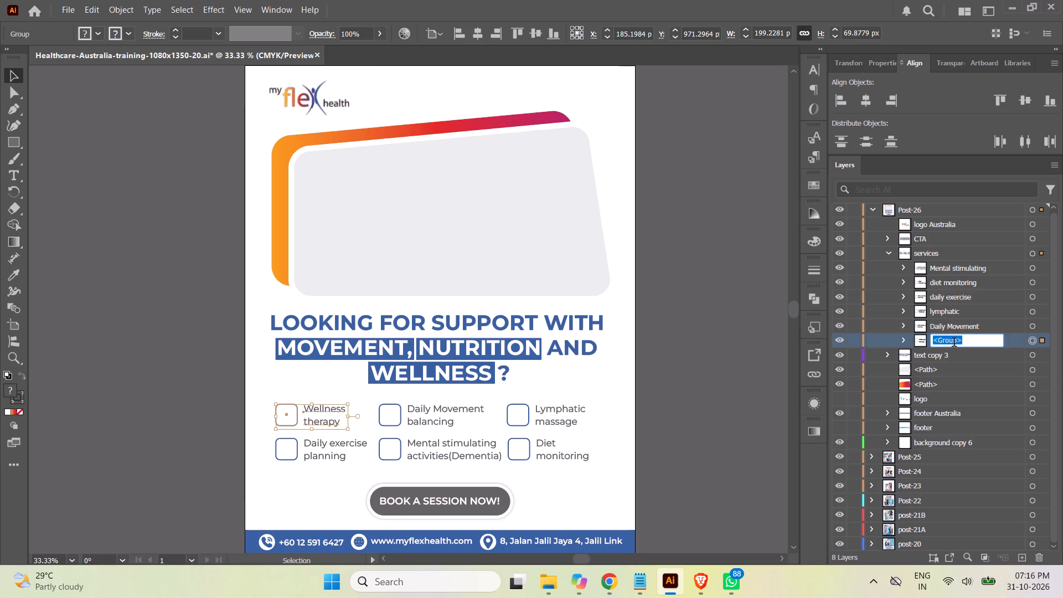
key("shift+w")
type("ellness")
left_click(768, 358)
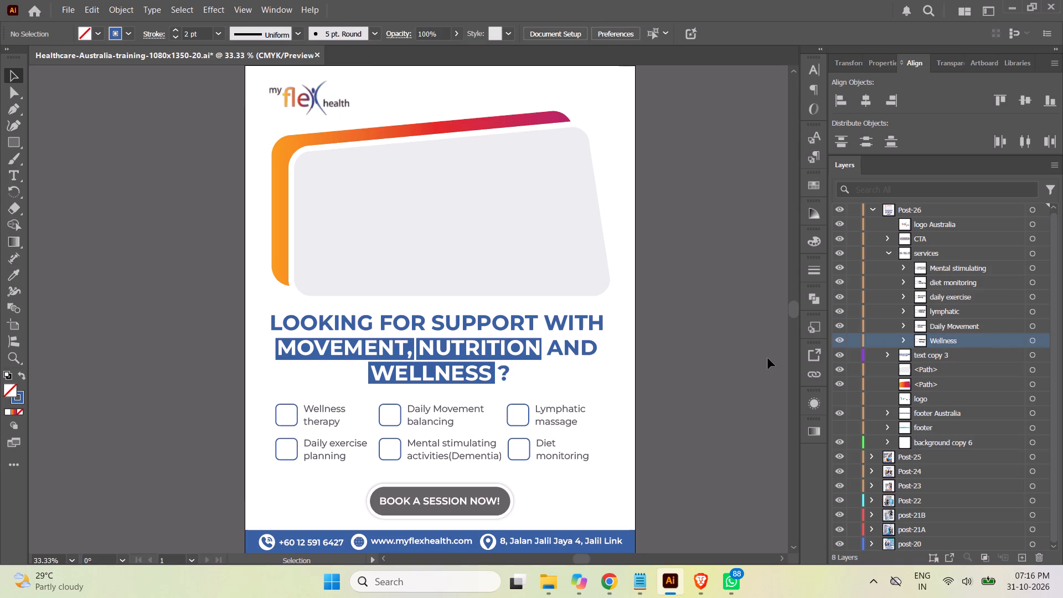
Reorder the services group's contents so that the daily exercise group sits directly above the Wellness group.
left_click(1032, 341)
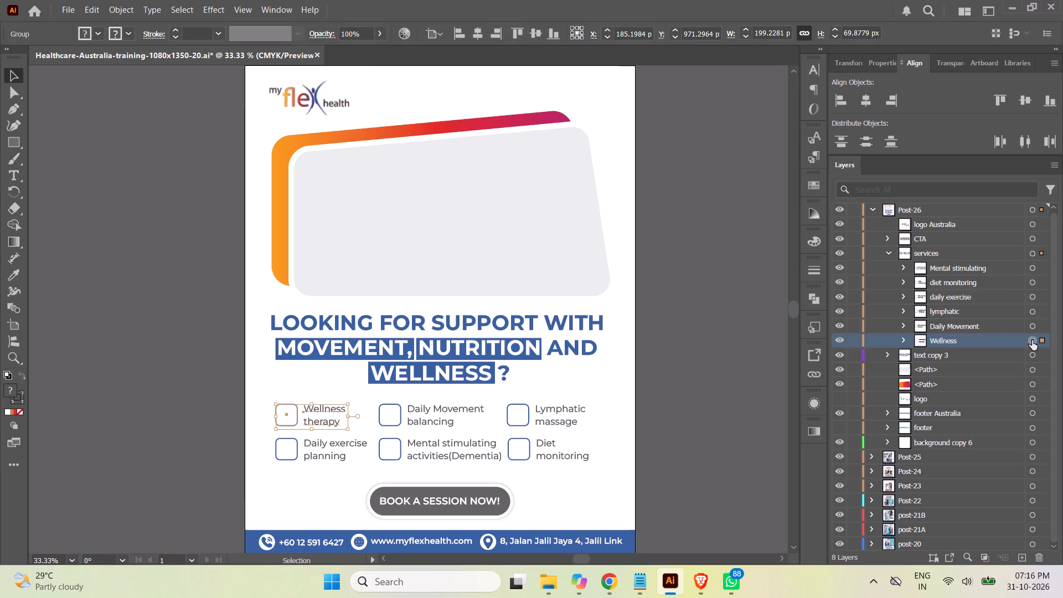
left_click(1032, 297)
left_click(972, 296)
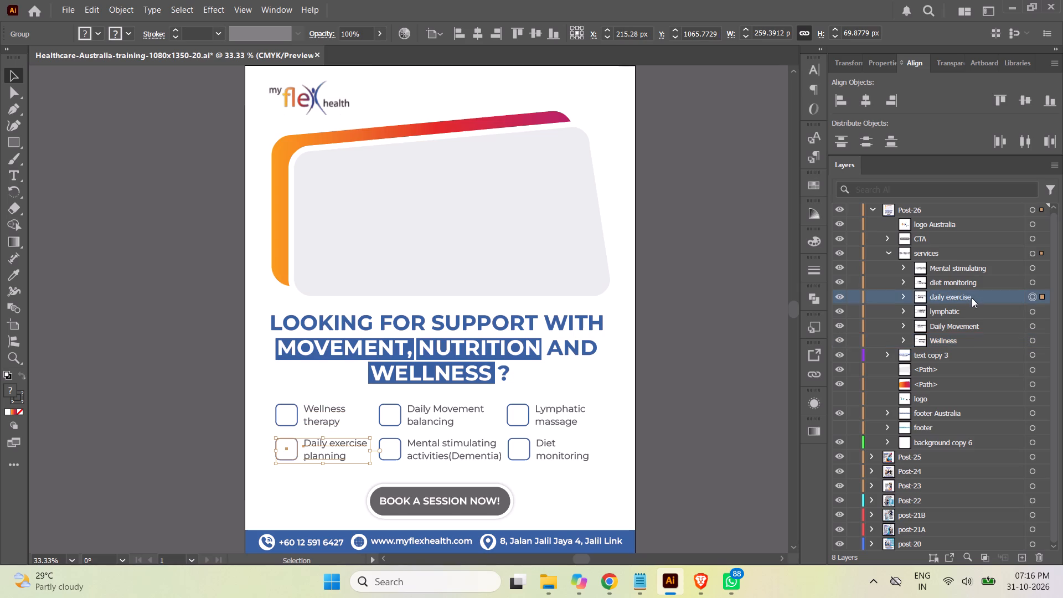
left_click_drag(972, 298, 969, 332)
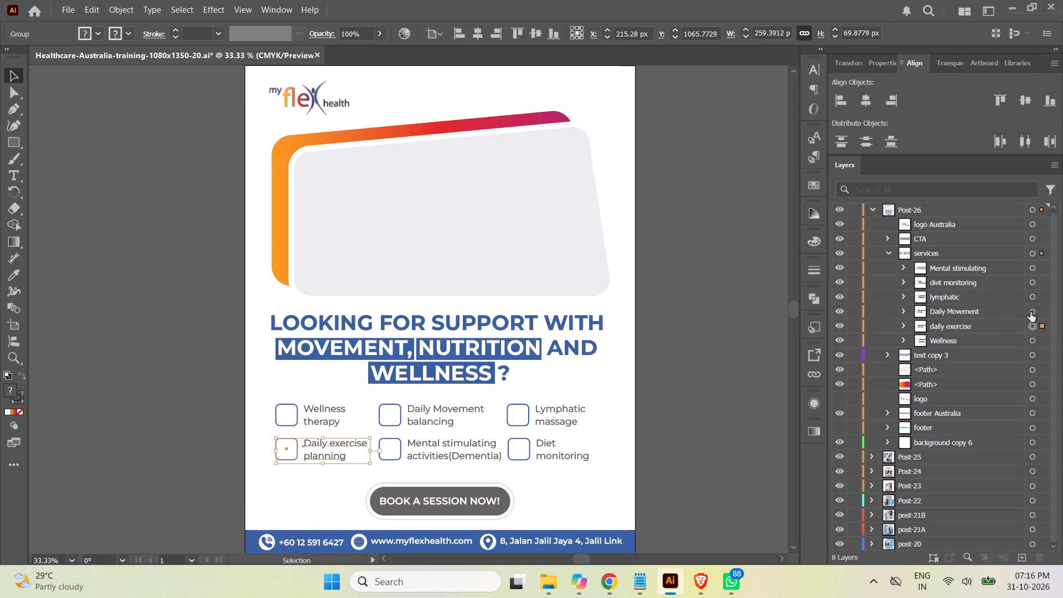
Move the Mental stimulating group directly above the Daily Movement group in the services stacking order.
left_click(1032, 311)
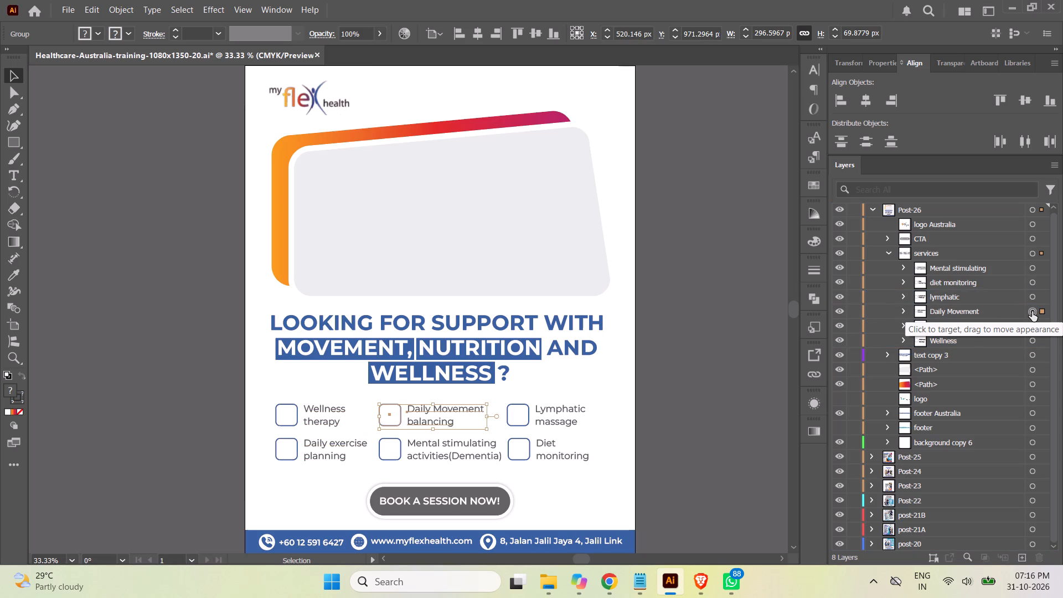
left_click(995, 268)
left_click(1033, 268)
left_click_drag(996, 269, 993, 302)
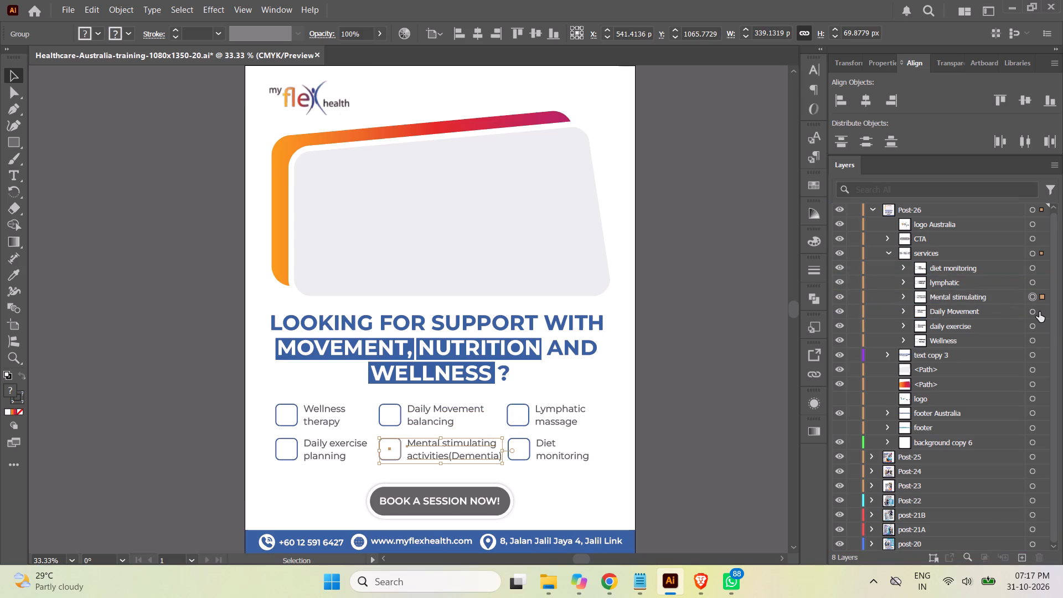
Nudge the Mental stimulating and Daily Movement groups together three small increments to the left, then deselect them.
left_click(1032, 314, "shift")
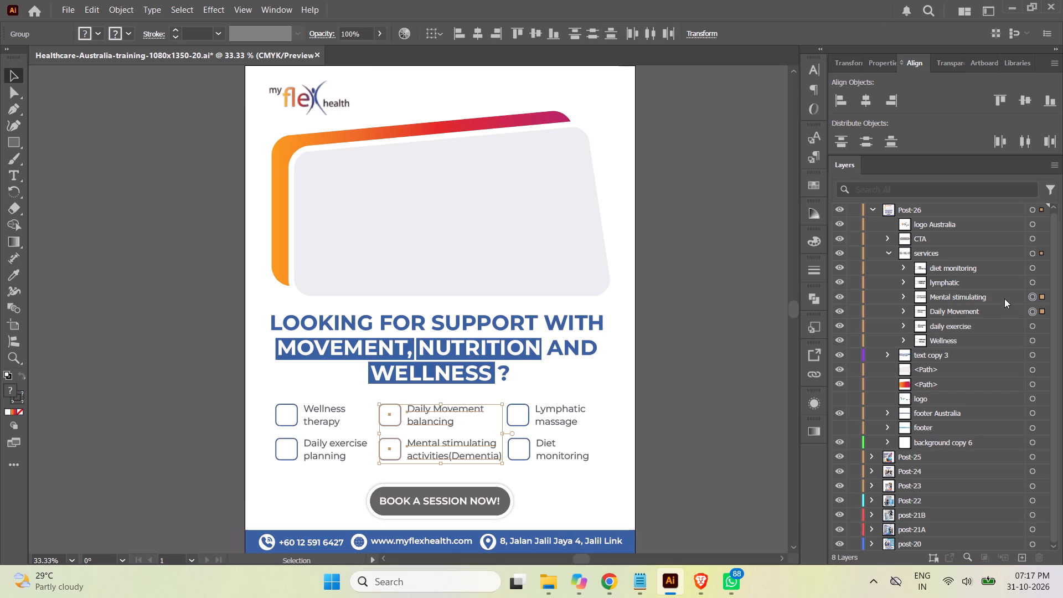
key("Left")
key("Left")
key("Left")
left_click(731, 317)
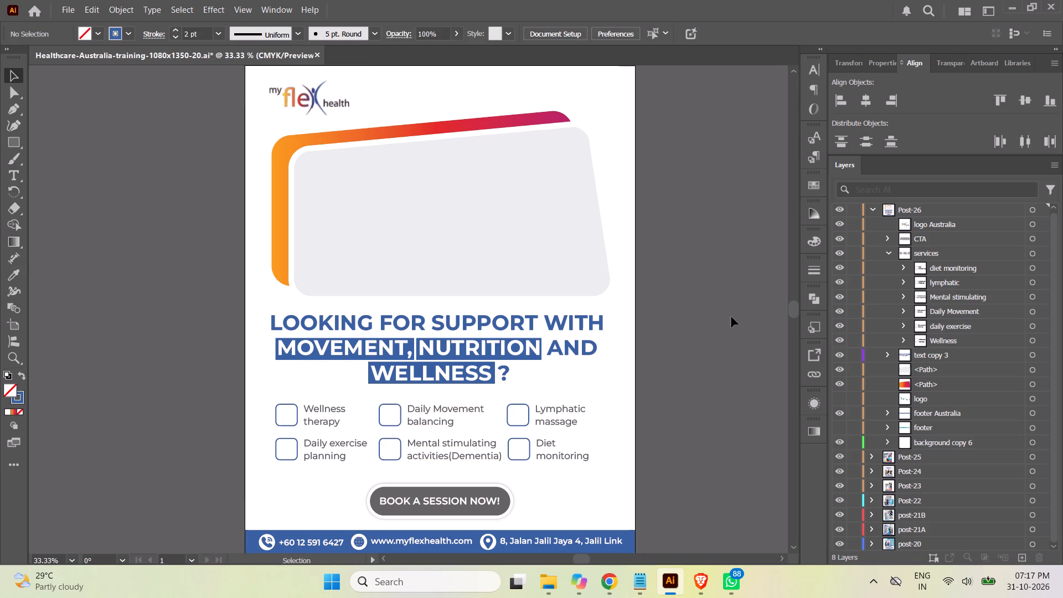
Expand all six service groups, select only their checkbox groups together, and scale them up slightly in proportion.
left_click(903, 267)
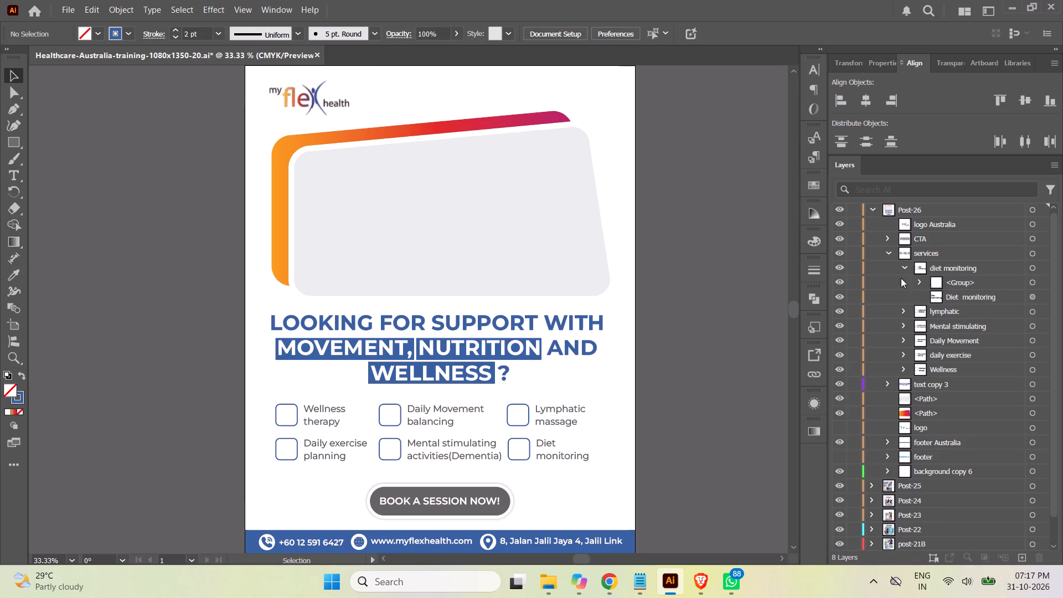
left_click(903, 313)
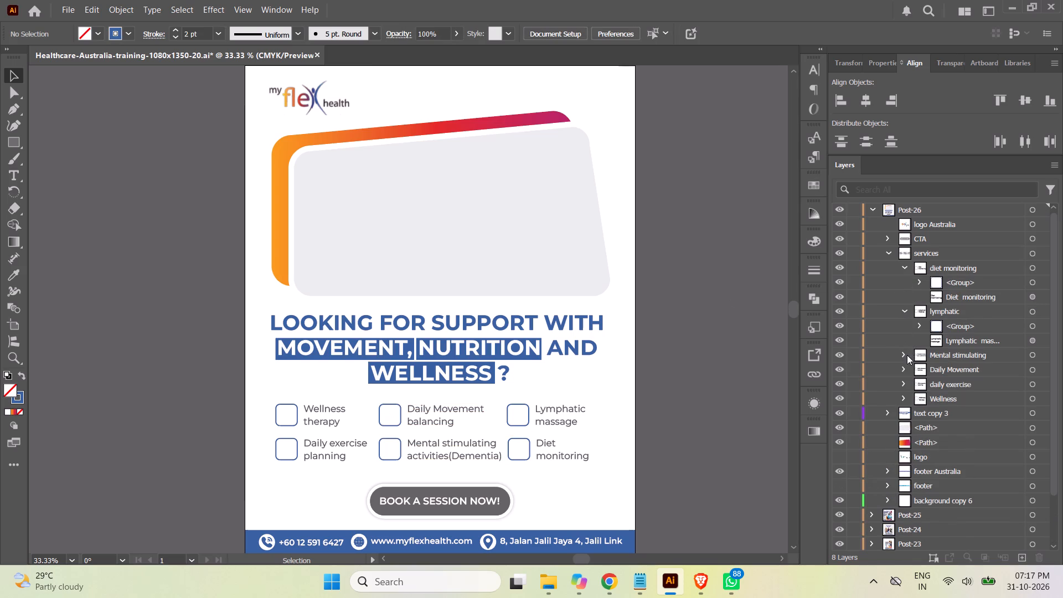
left_click(904, 354)
left_click(902, 396)
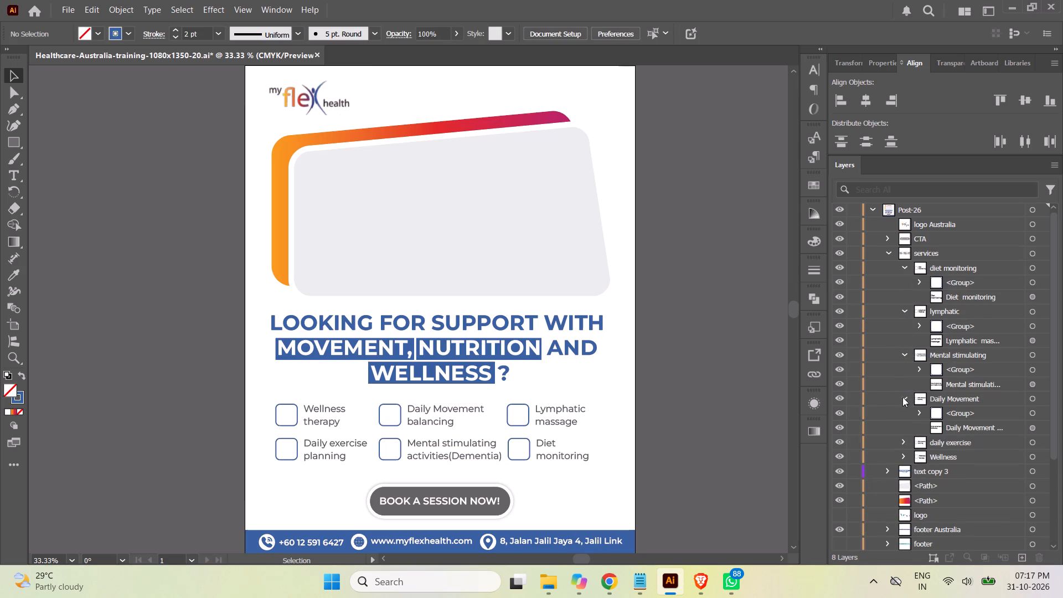
left_click(903, 439)
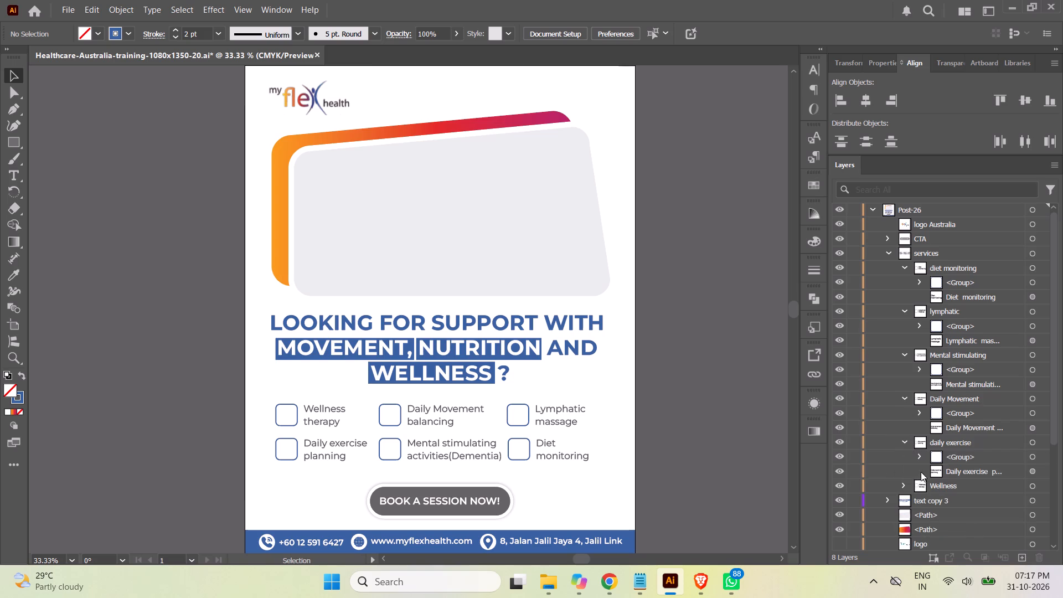
left_click(904, 484)
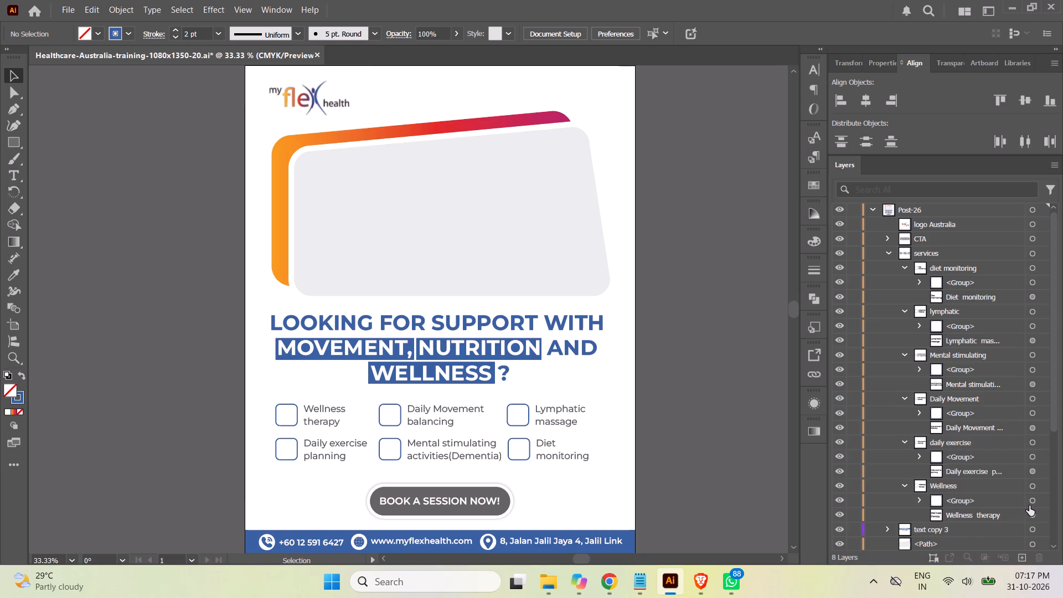
left_click(1033, 502)
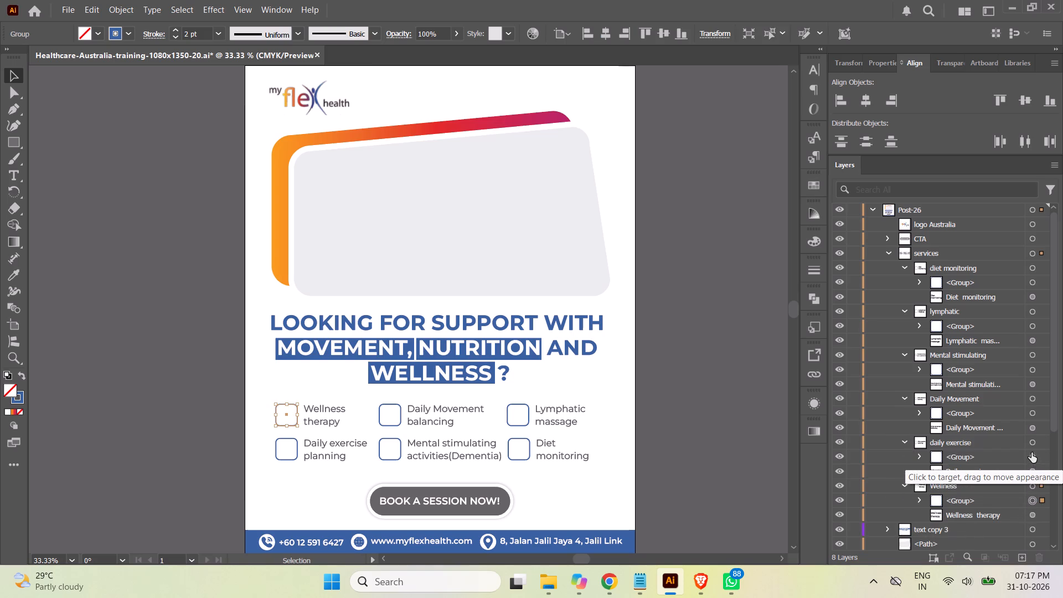
left_click(1031, 456, "ctrl")
left_click(1032, 413, "ctrl")
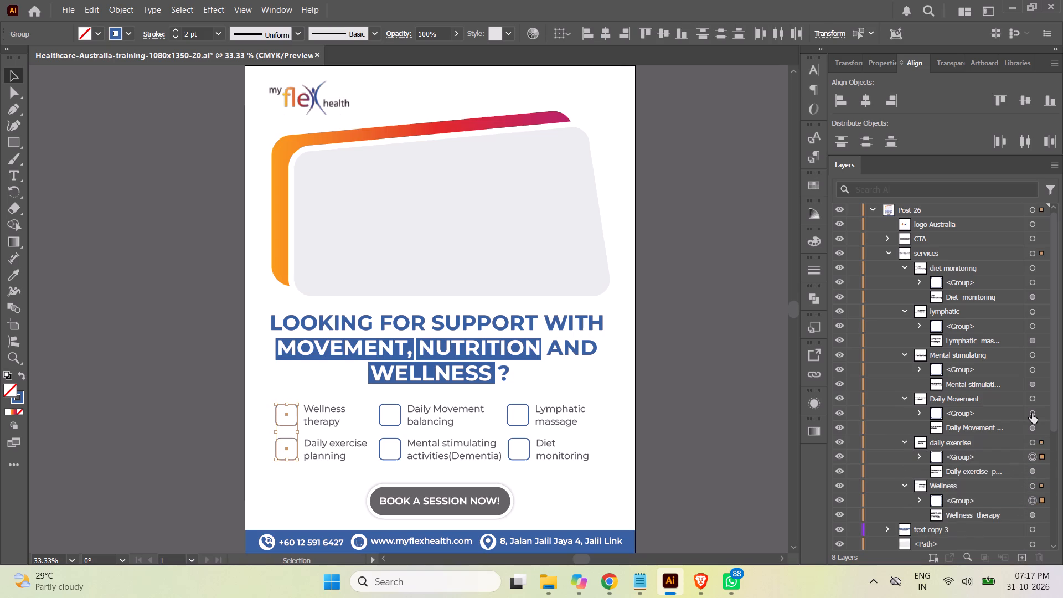
left_click(1032, 369, "ctrl")
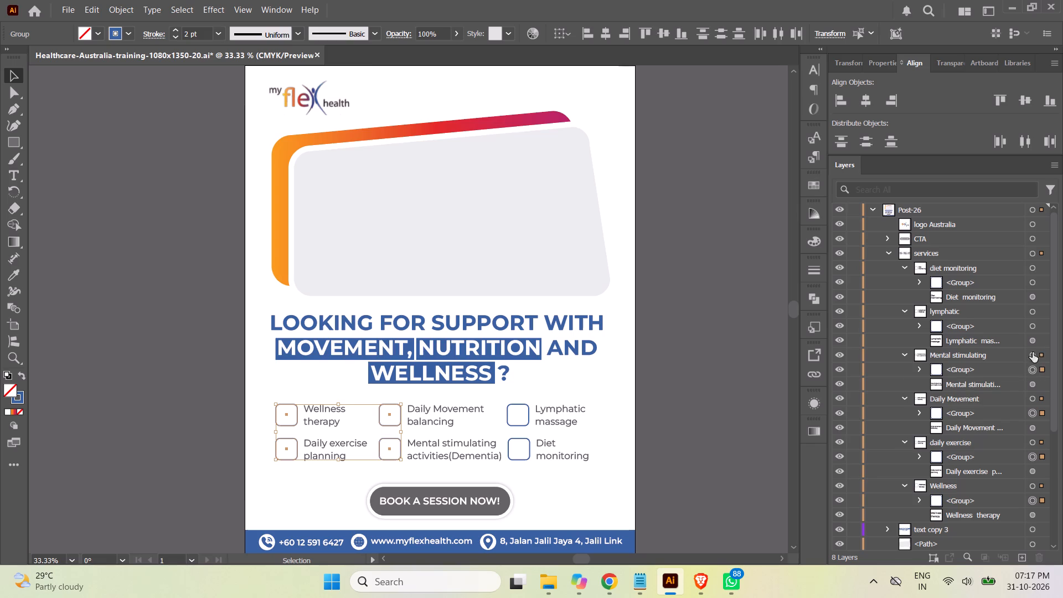
left_click(1033, 328, "ctrl")
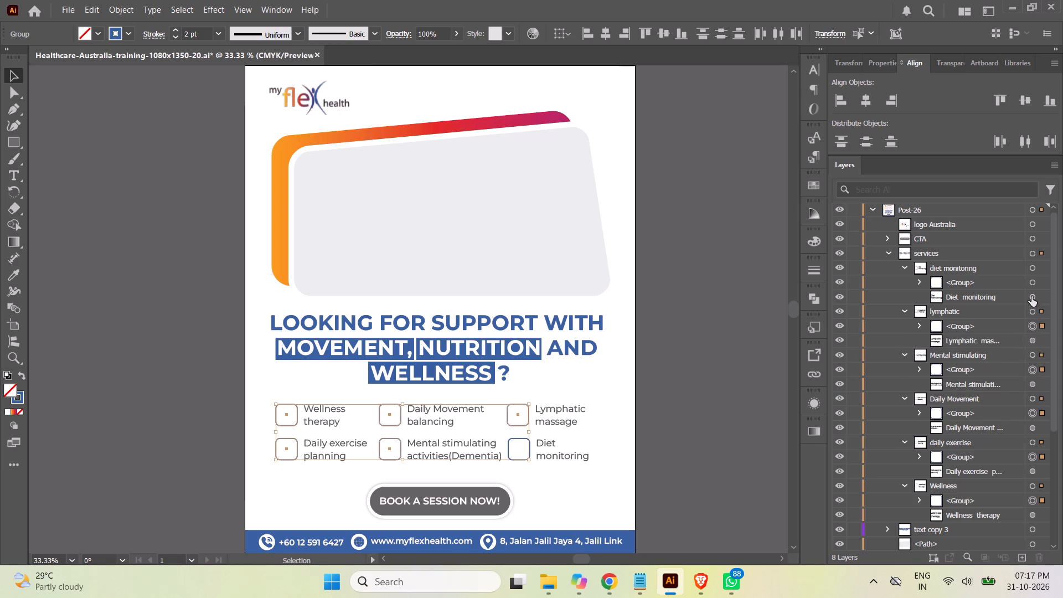
left_click(1033, 282, "ctrl")
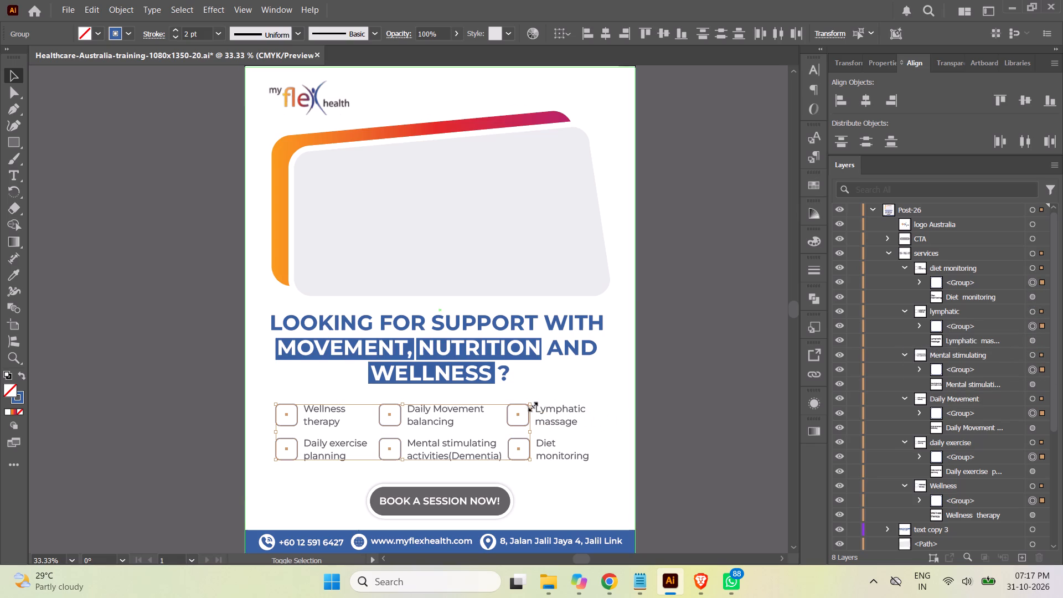
left_click_drag(530, 404, 562, 396, "shift")
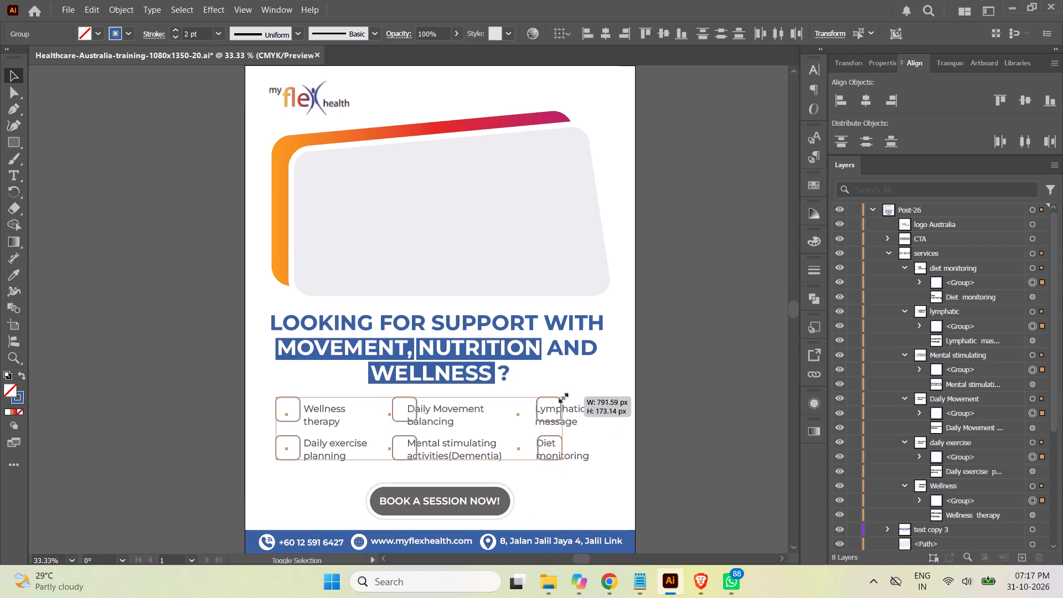
left_click_drag(562, 396, 572, 394, "shift")
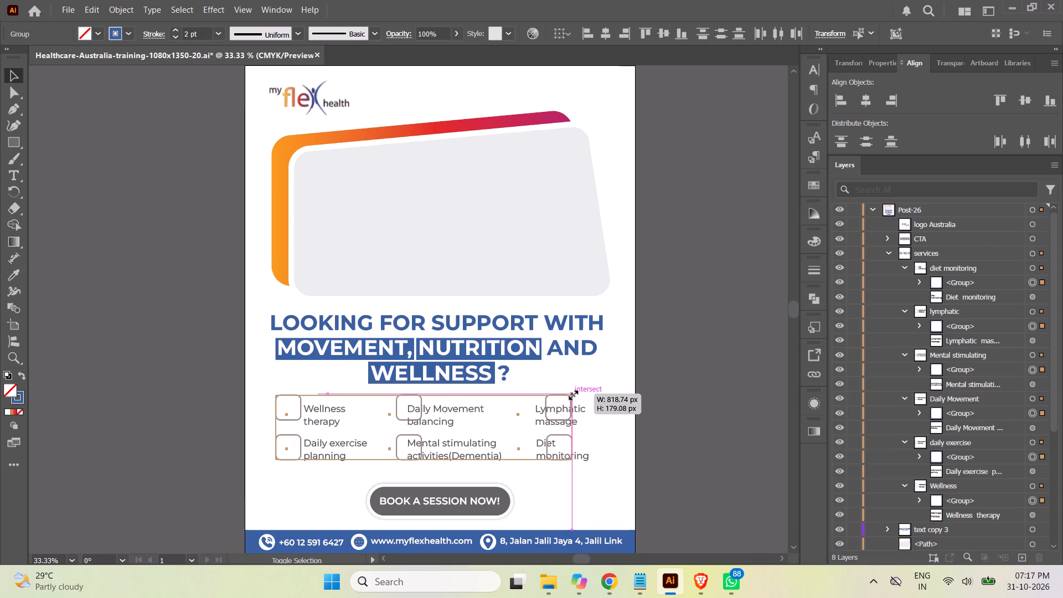
left_click_drag(572, 394, 569, 394, "shift")
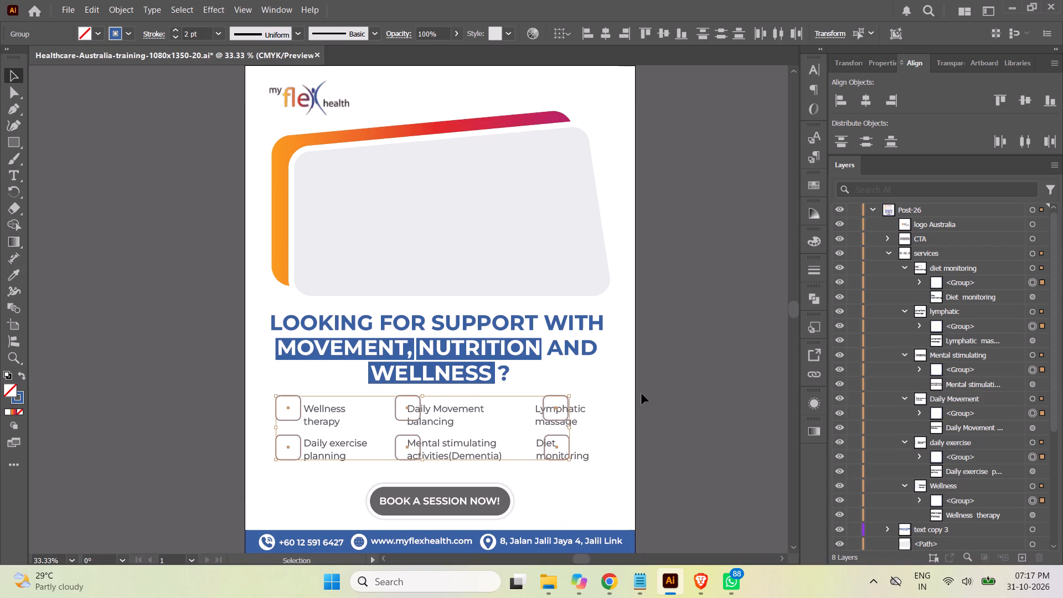
Move only the Wellness therapy text up and slightly right so it sits level with its checkbox.
left_click(642, 394)
left_click_drag(1053, 411, 1054, 462)
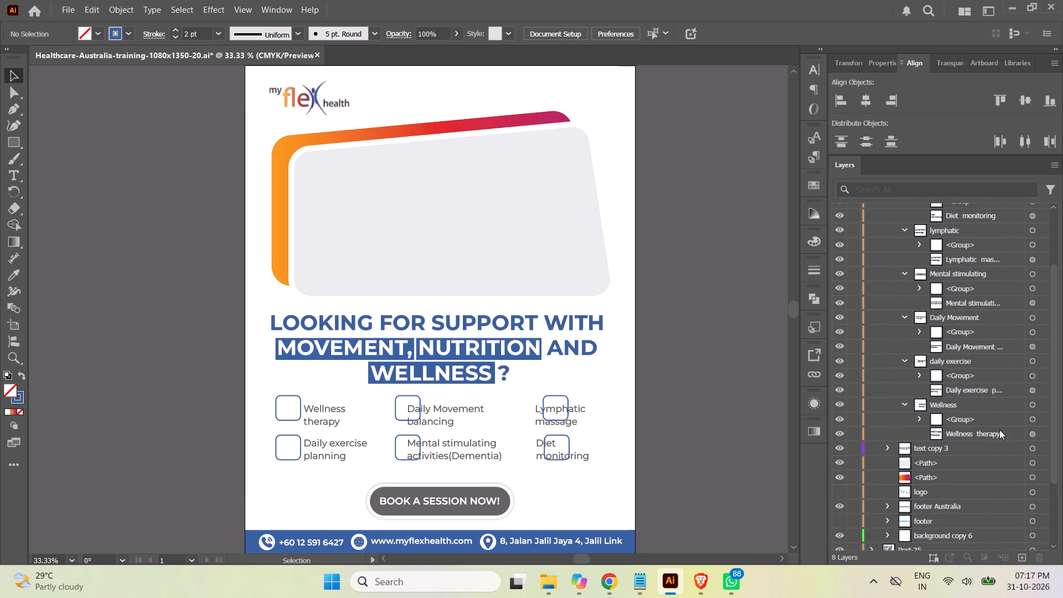
left_click(1033, 436)
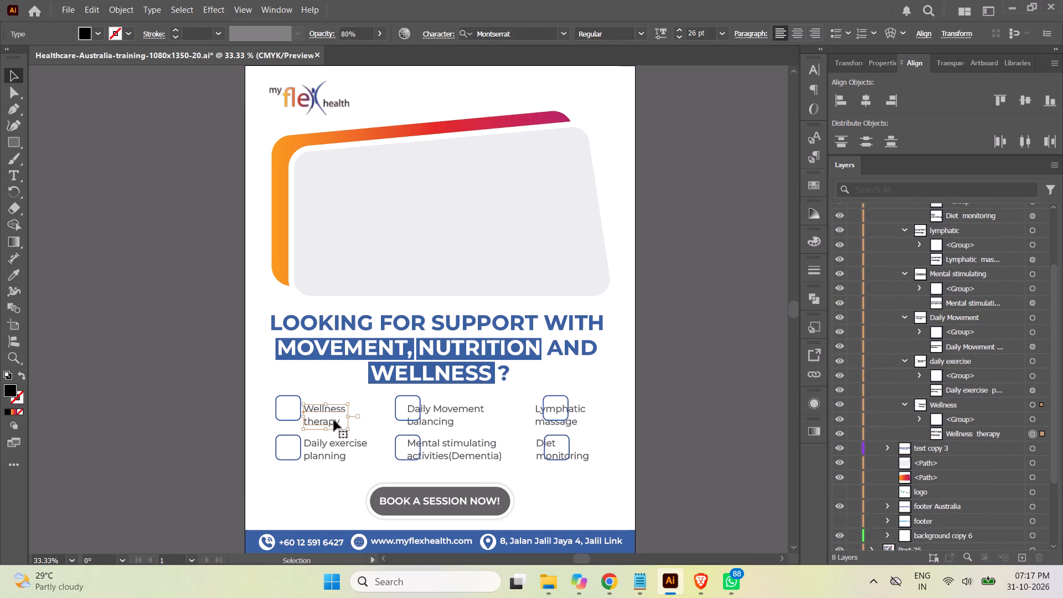
left_click_drag(324, 422, 325, 416)
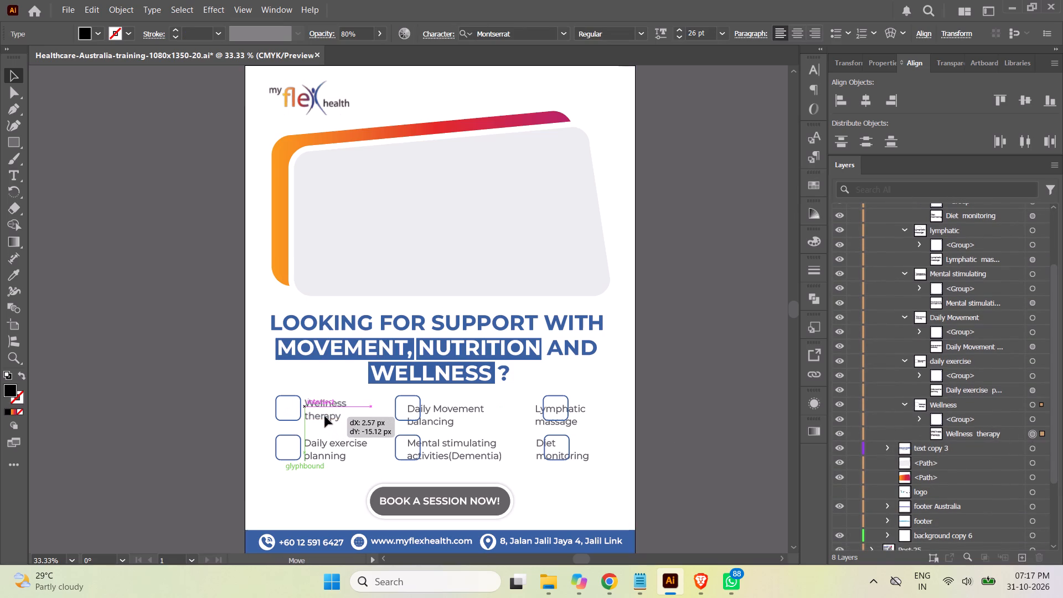
left_click_drag(325, 416, 326, 414)
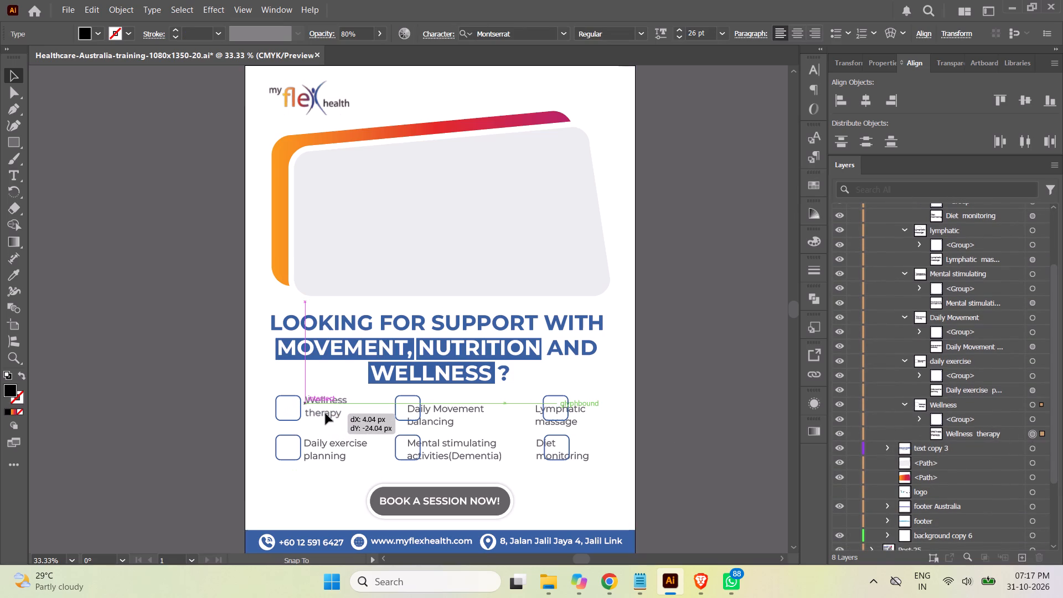
left_click_drag(326, 414, 326, 414)
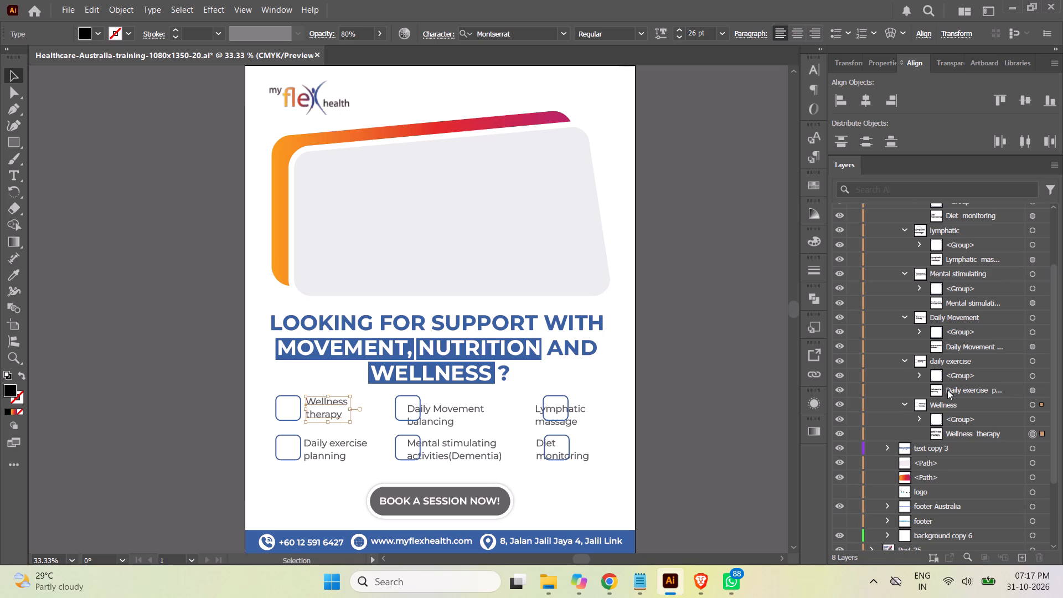
Align the left edges of the Wellness therapy and Daily exercise planning texts.
left_click(1032, 389, "ctrl")
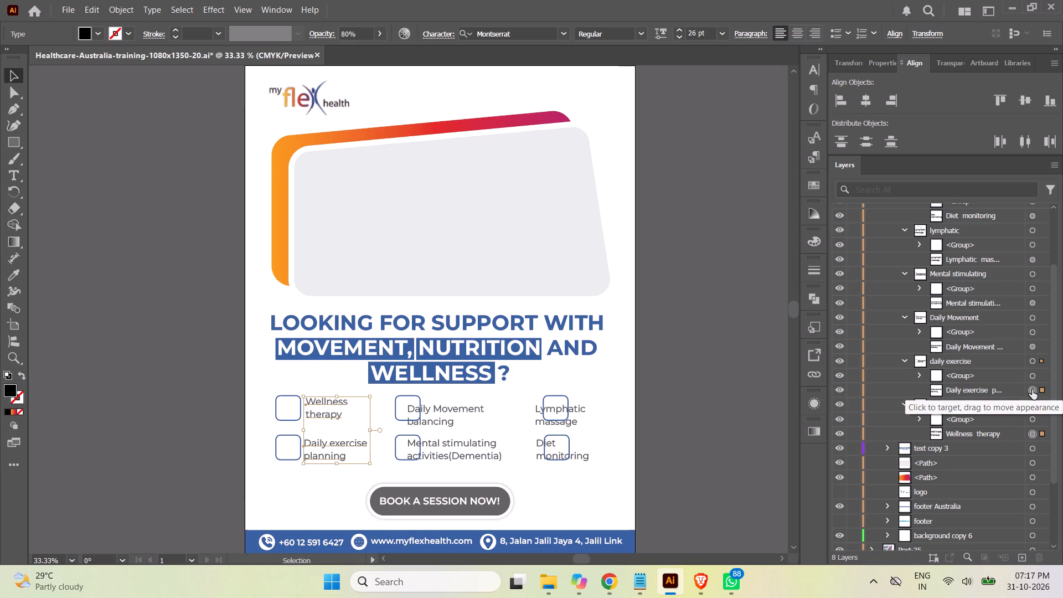
left_click(895, 37)
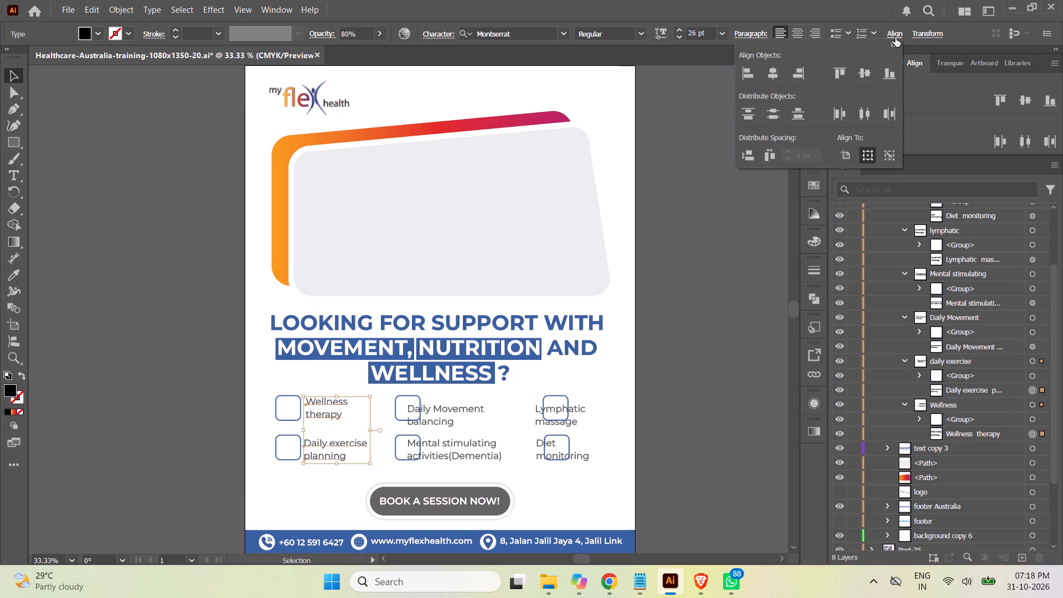
left_click(744, 75)
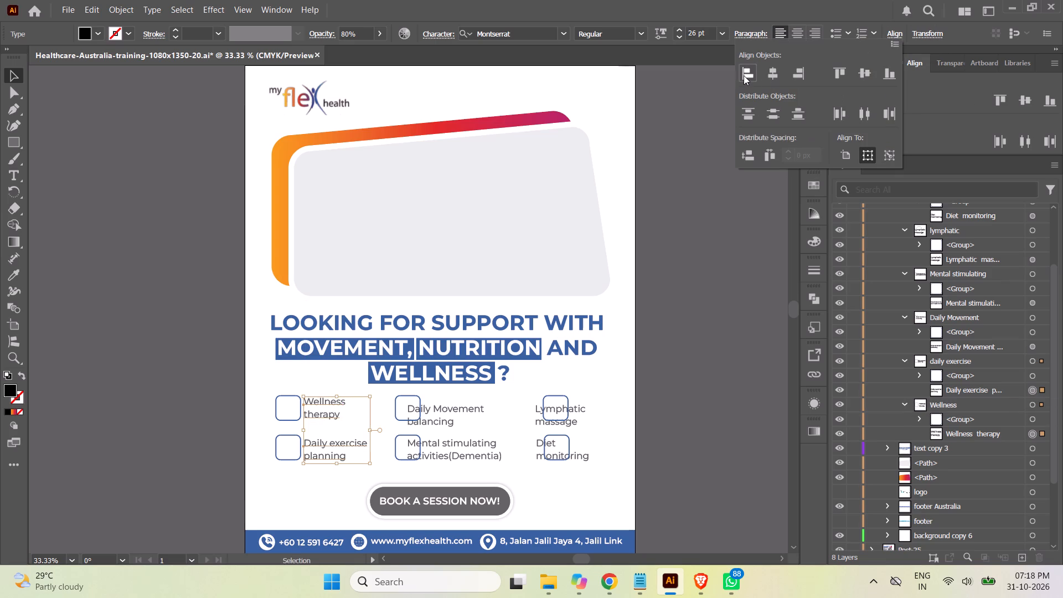
left_click(1034, 391)
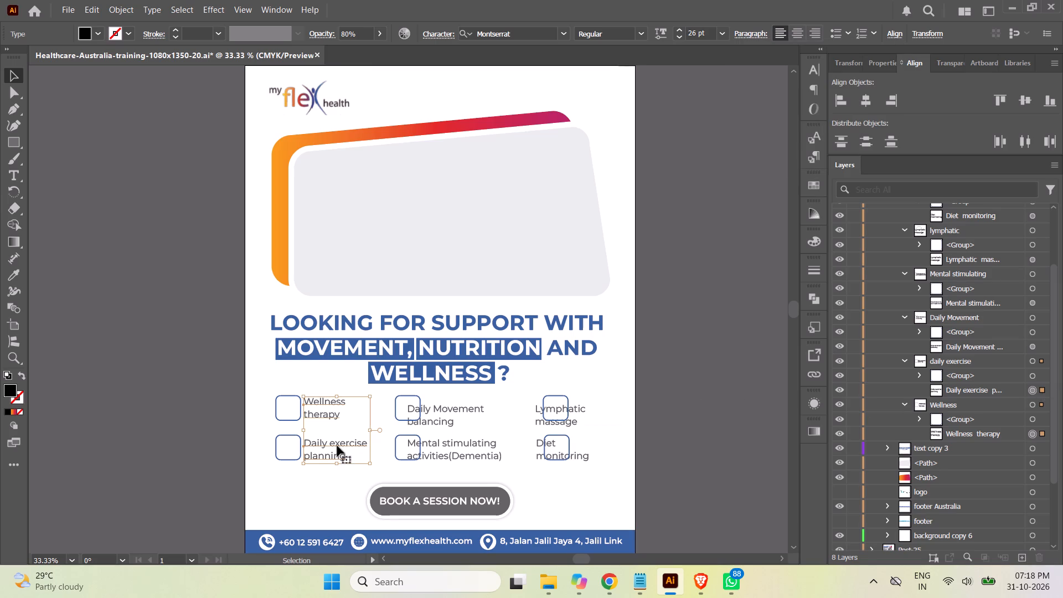
Nudge only the Daily exercise planning text up slightly to centre it beside its checkbox.
left_click(1033, 392)
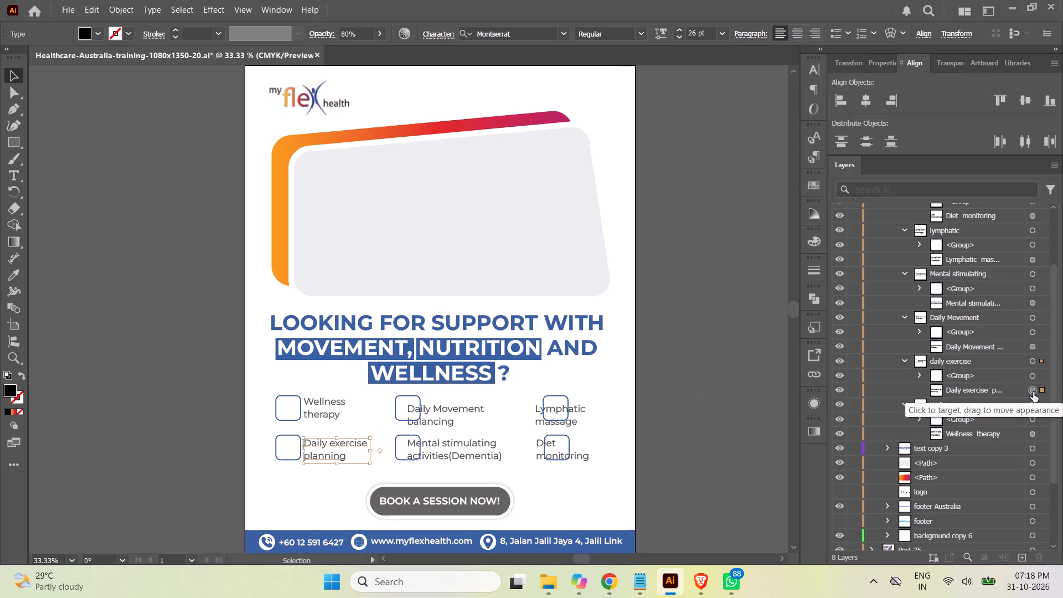
left_click(321, 445)
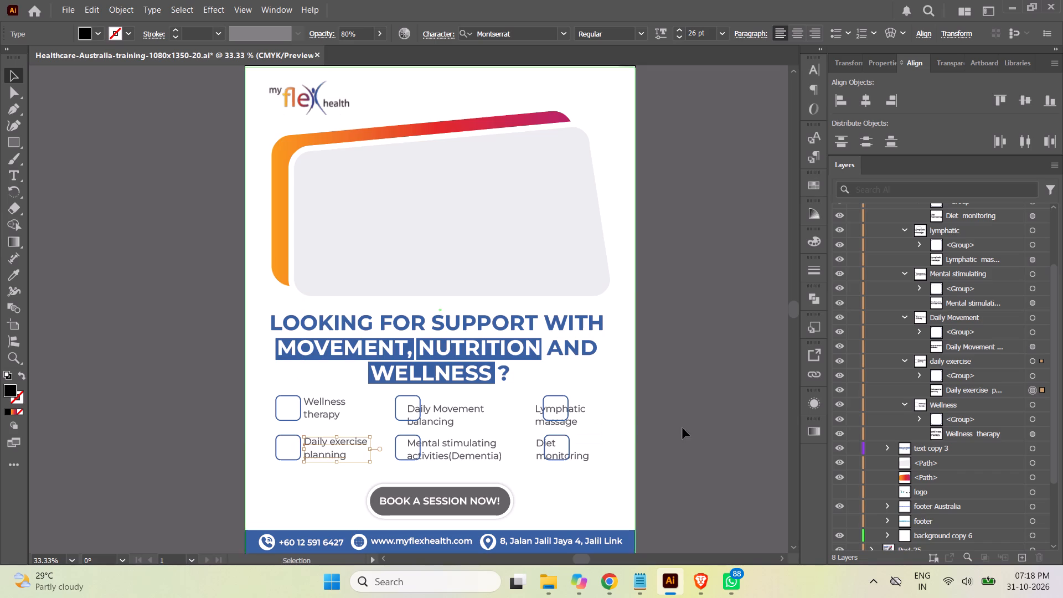
Left-align the Wellness therapy and Daily exercise planning texts with each other and nudge both slightly away from their checkboxes.
left_click(1034, 434, "ctrl")
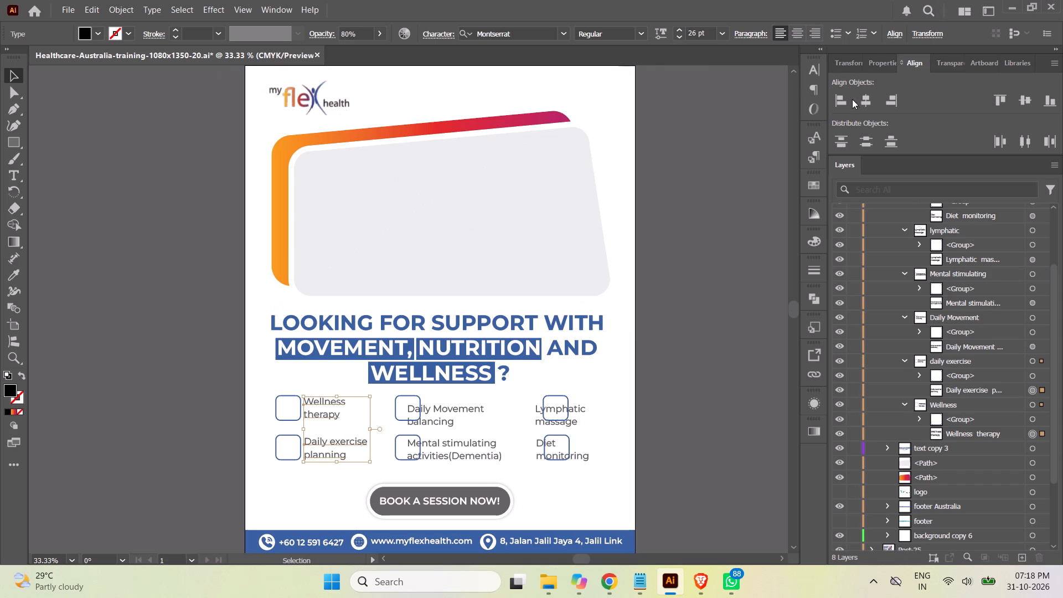
left_click(842, 100)
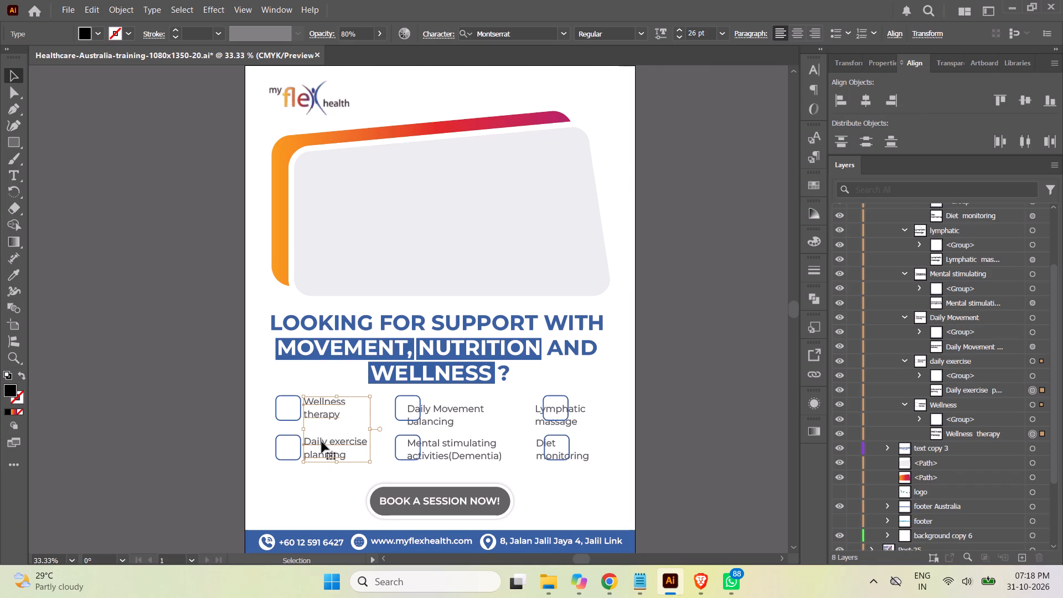
left_click(322, 442)
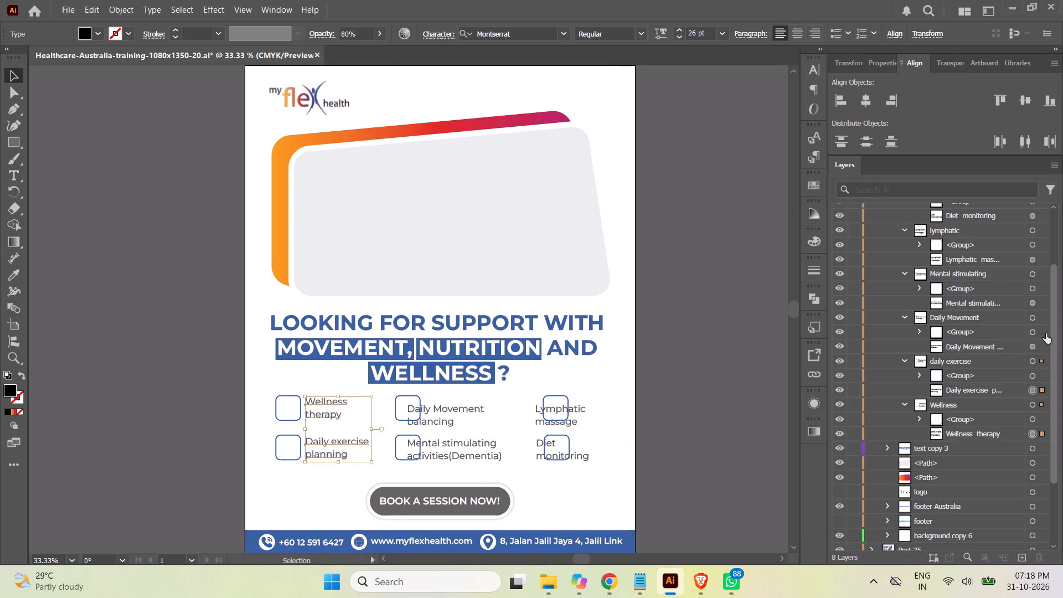
Move the Daily Movement balancing and Mental stimulating activities texts clear of their checkboxes, each just to the right and vertically centred.
left_click(1034, 347)
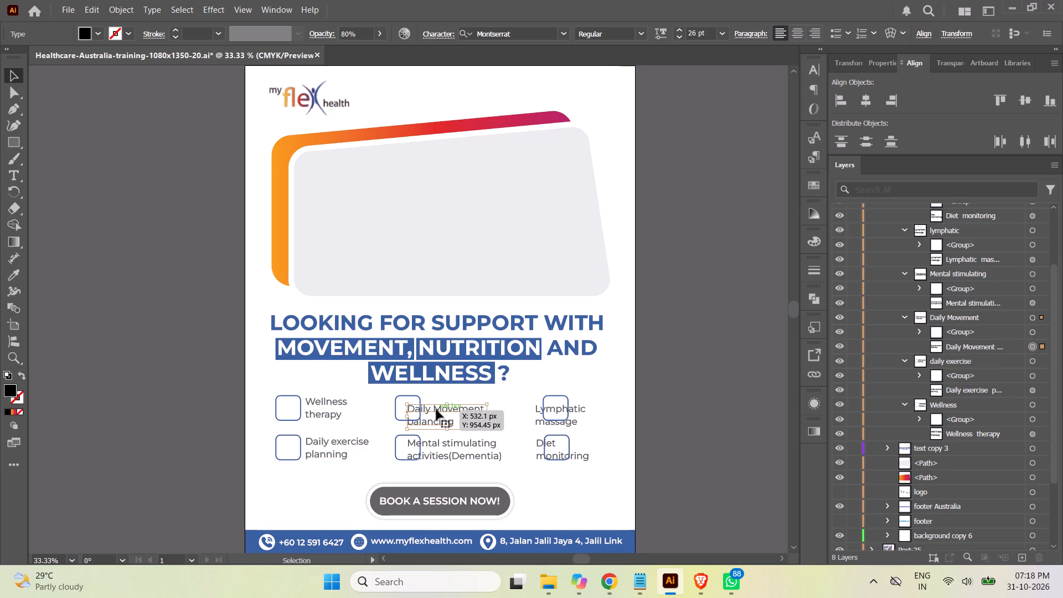
left_click_drag(436, 409, 456, 404)
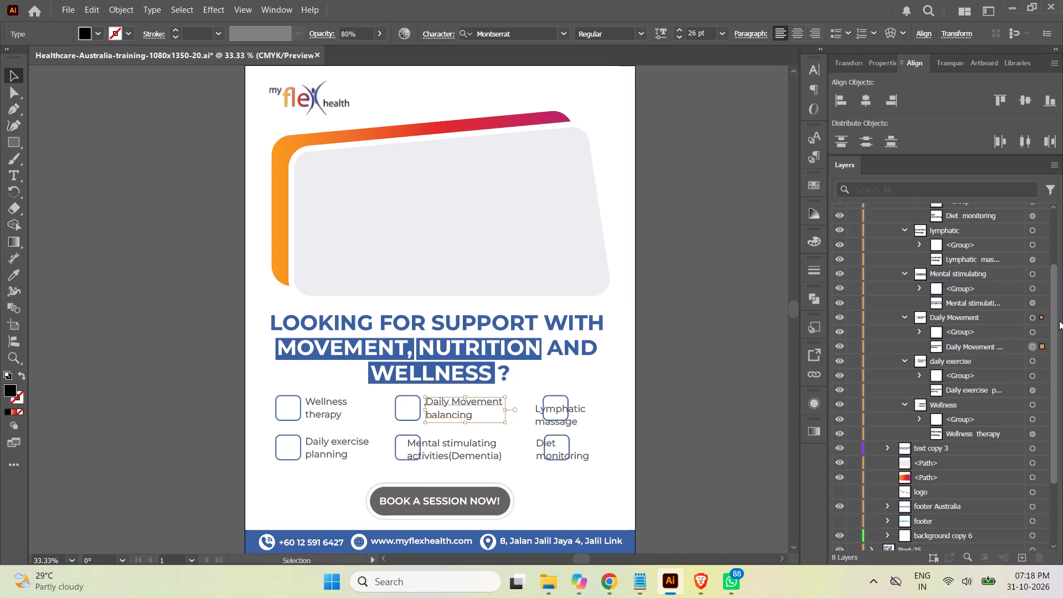
left_click(1033, 303)
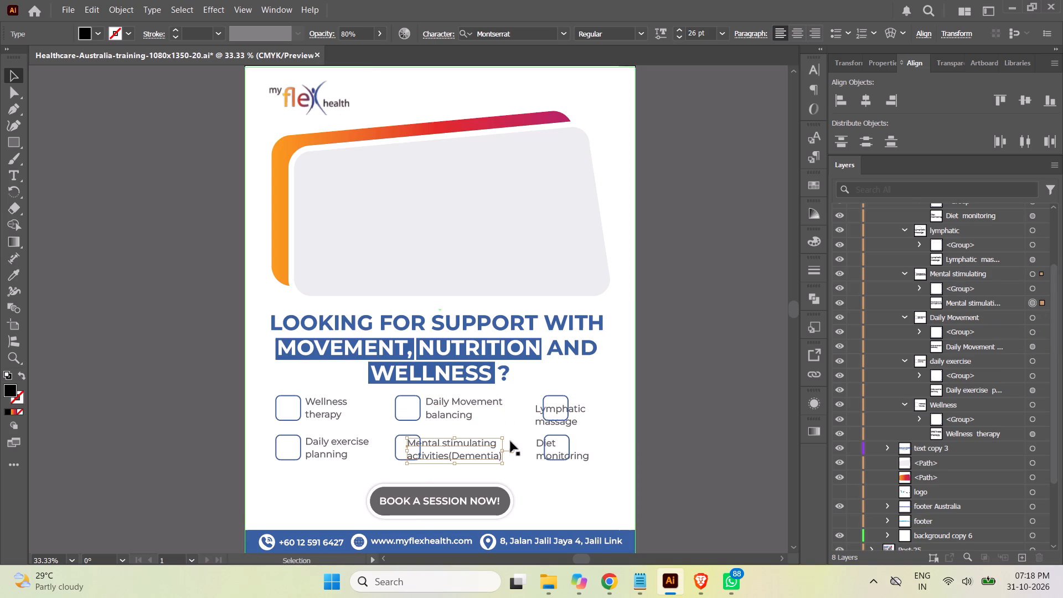
left_click_drag(471, 457, 489, 452)
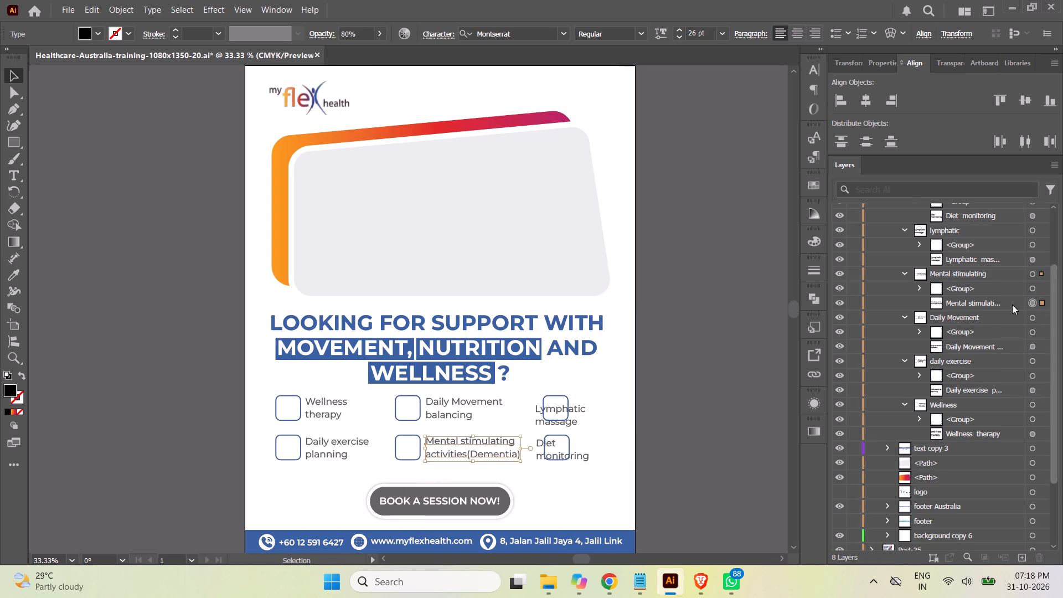
Align the left edges of the Daily Movement balancing and Mental stimulating activities texts.
left_click(1033, 347, "ctrl")
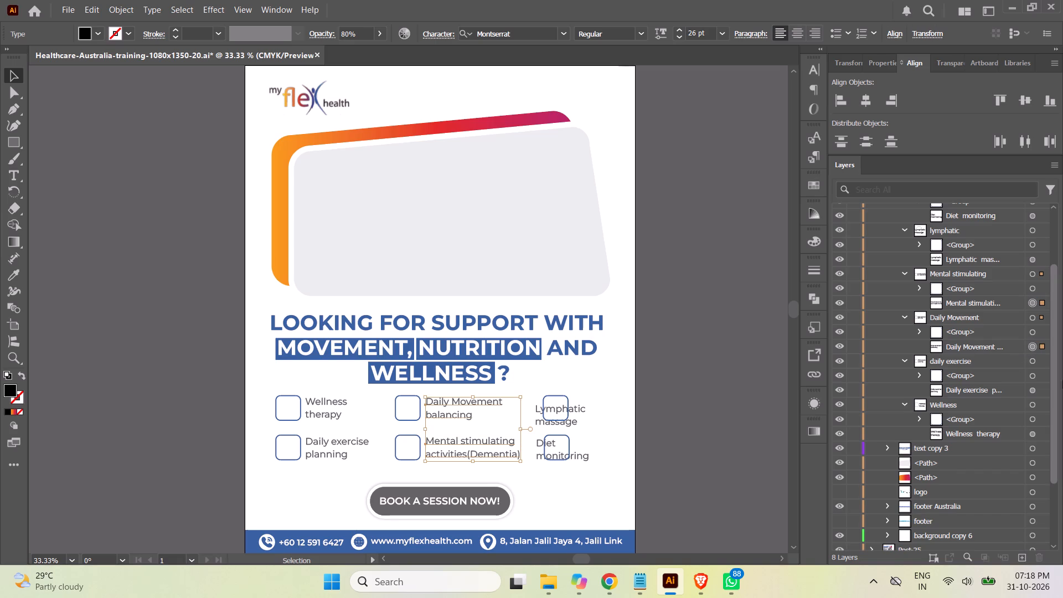
left_click(837, 100)
Move the Lymphatic massage and Diet monitoring texts clear of their checkboxes, each just to the right and vertically centred.
left_click(1034, 260)
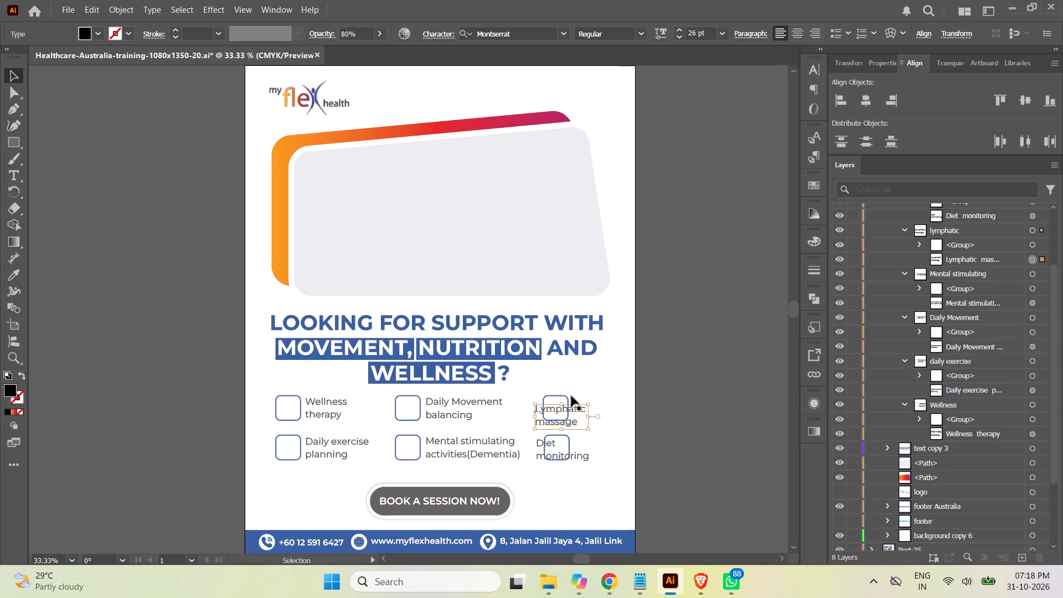
left_click_drag(572, 422, 607, 416)
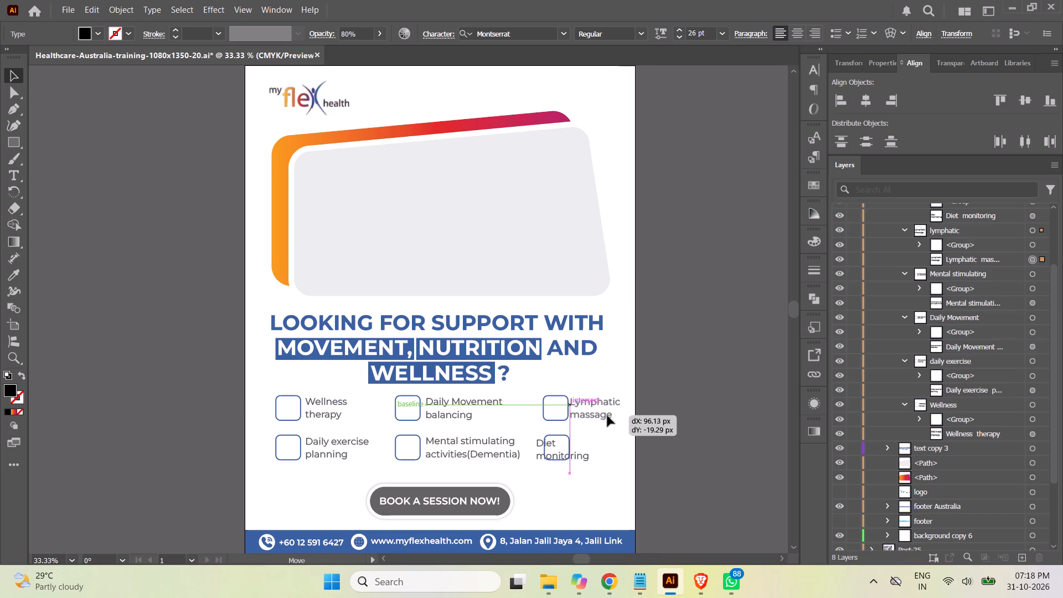
left_click_drag(607, 416, 612, 414)
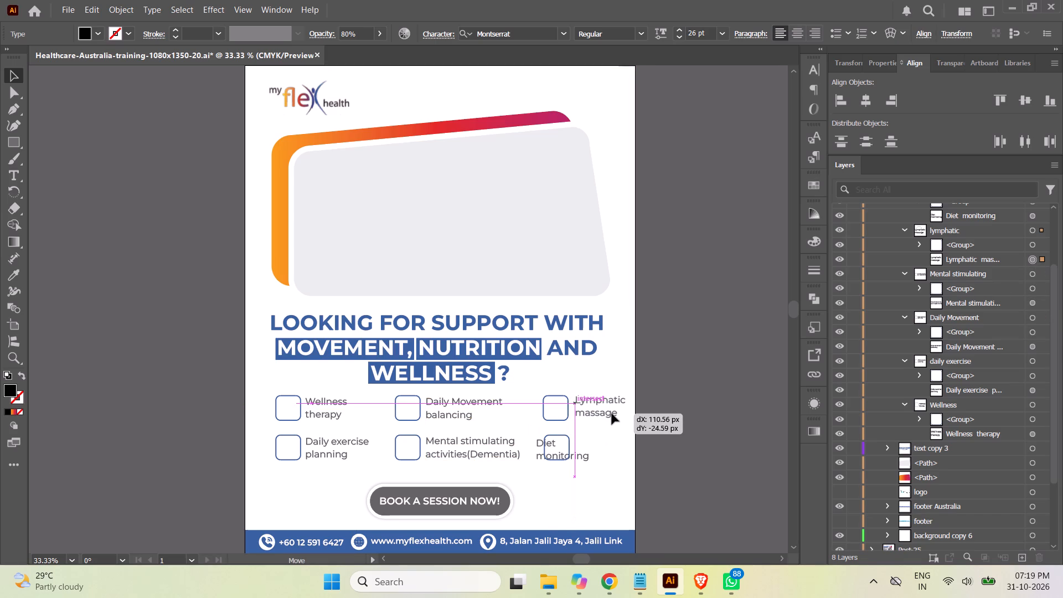
left_click_drag(612, 414, 610, 415)
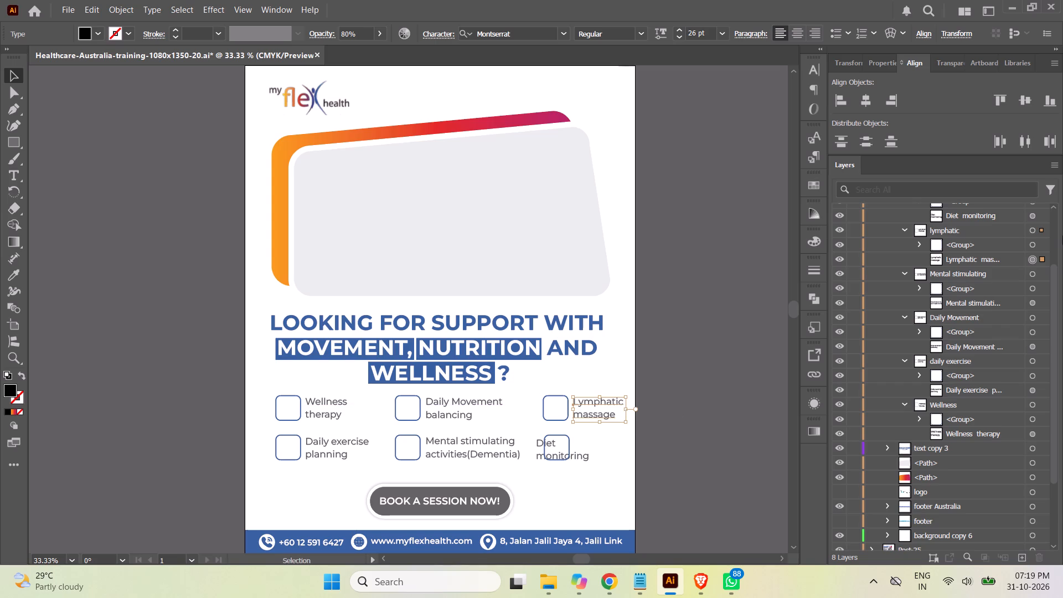
left_click_drag(1055, 312, 1056, 272)
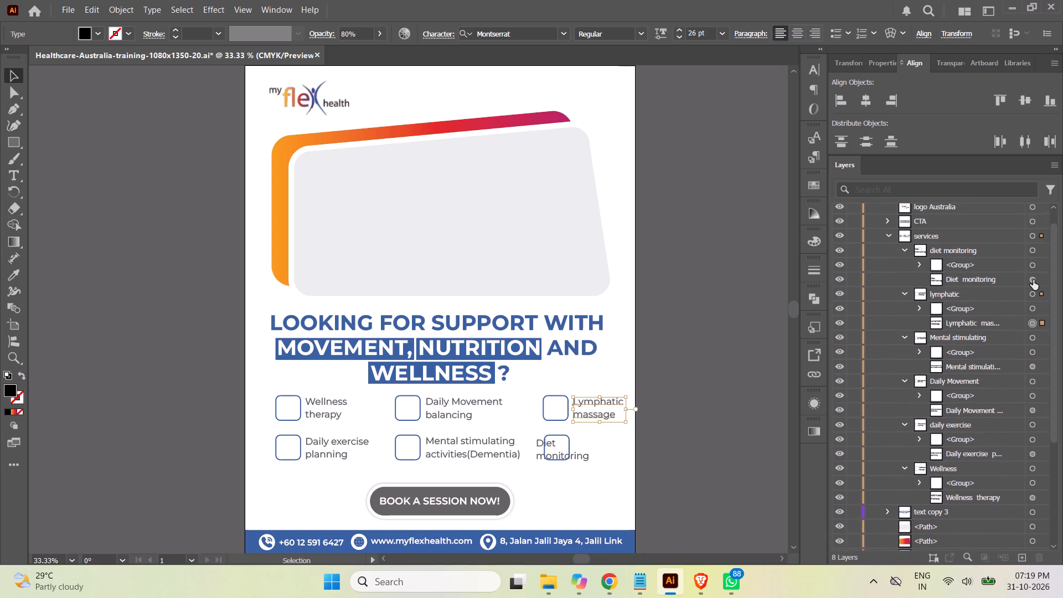
left_click(1032, 280)
left_click_drag(581, 455, 605, 447)
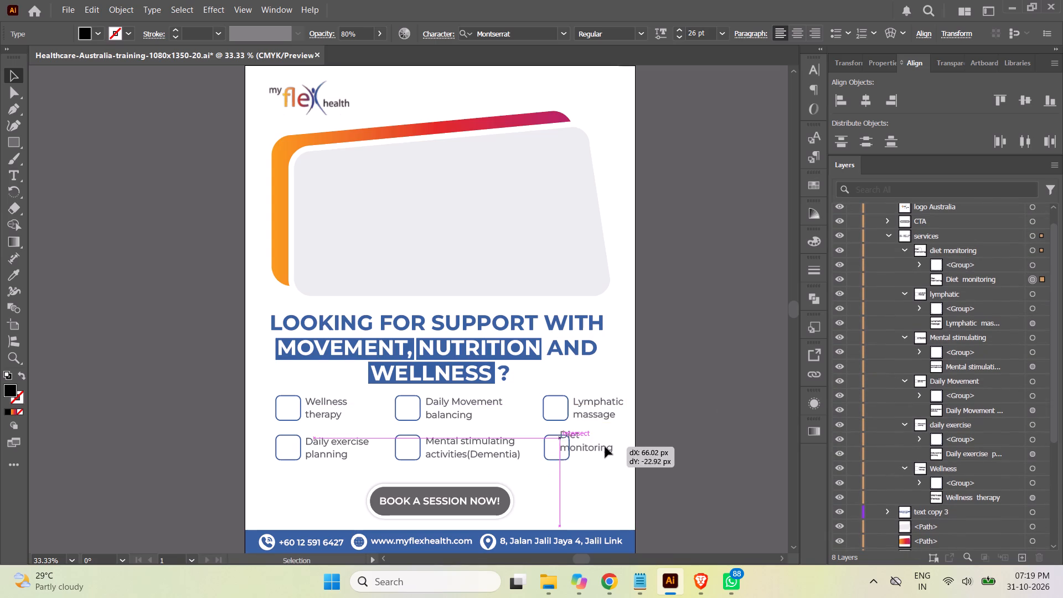
left_click_drag(605, 447, 618, 452)
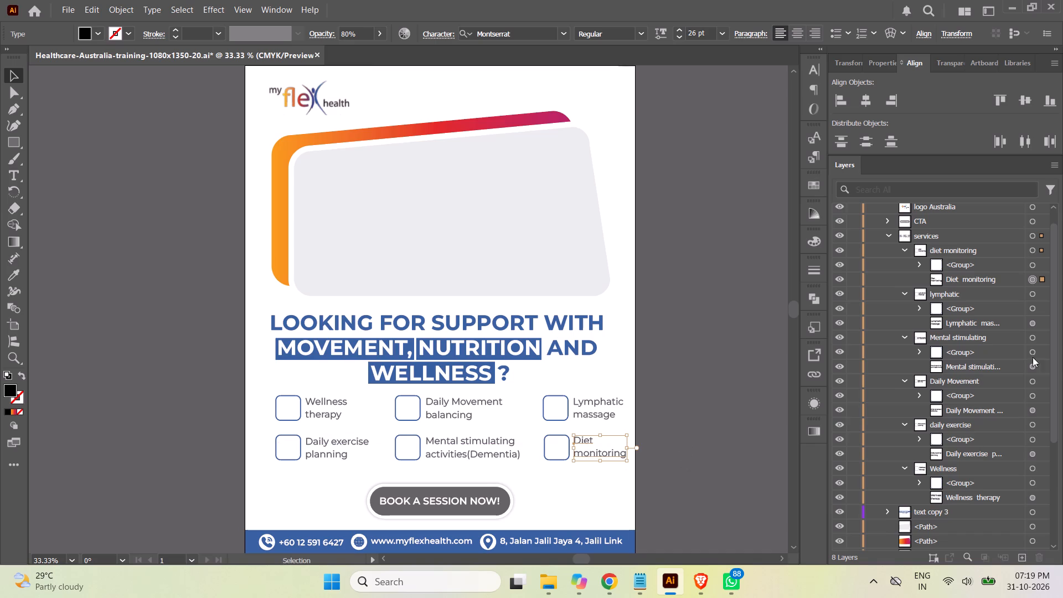
Align the left edges of the Lymphatic massage and Diet monitoring texts.
left_click(1029, 324, "ctrl")
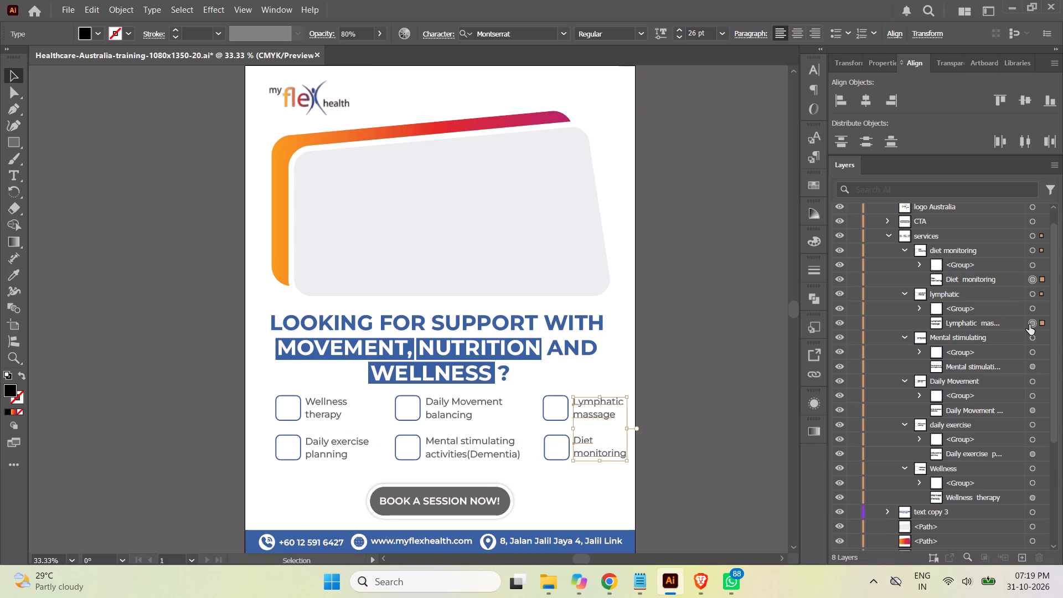
left_click(893, 34)
left_click(745, 75)
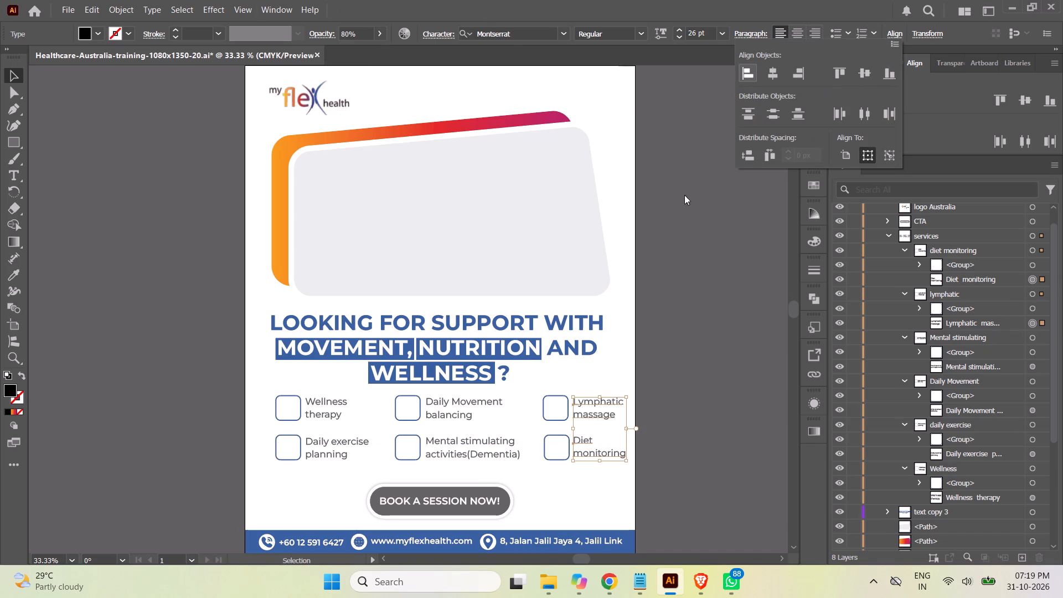
left_click(690, 311)
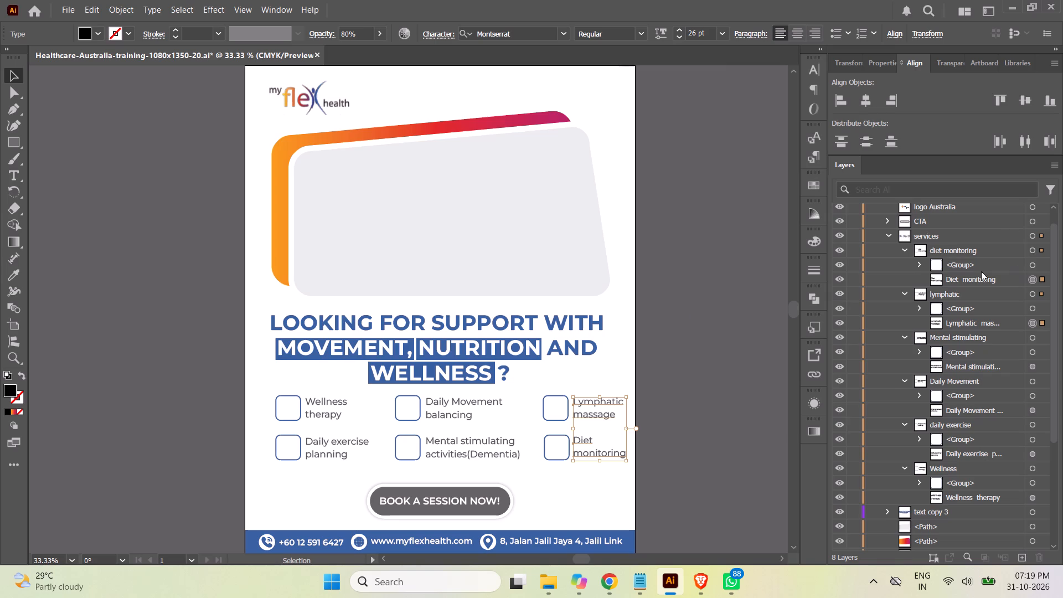
Collapse all six service groups inside the services group of the layer list.
left_click(902, 250)
left_click(904, 265)
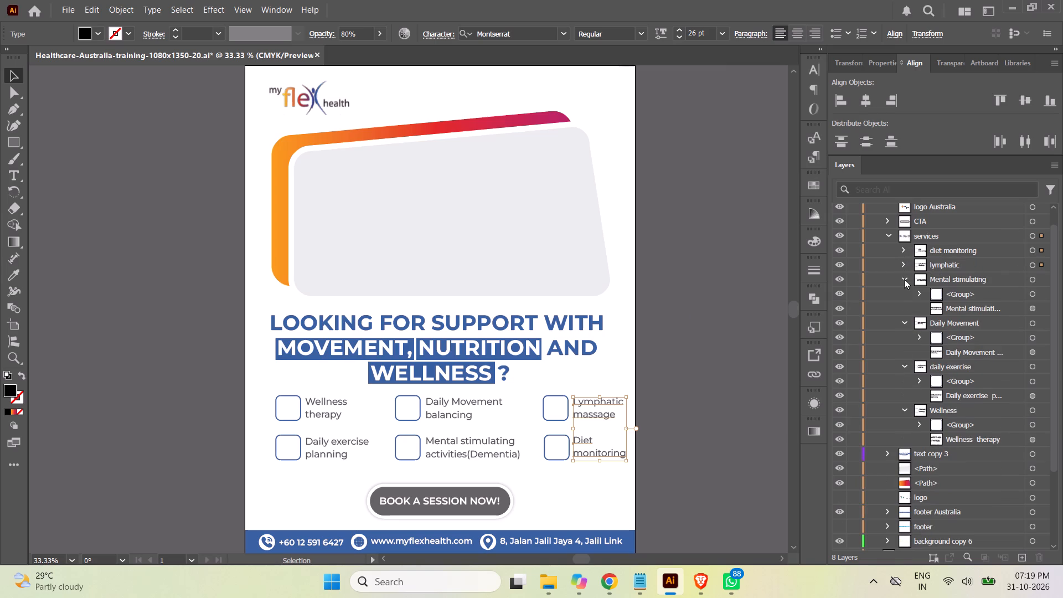
left_click(905, 280)
left_click(906, 295)
left_click(905, 310)
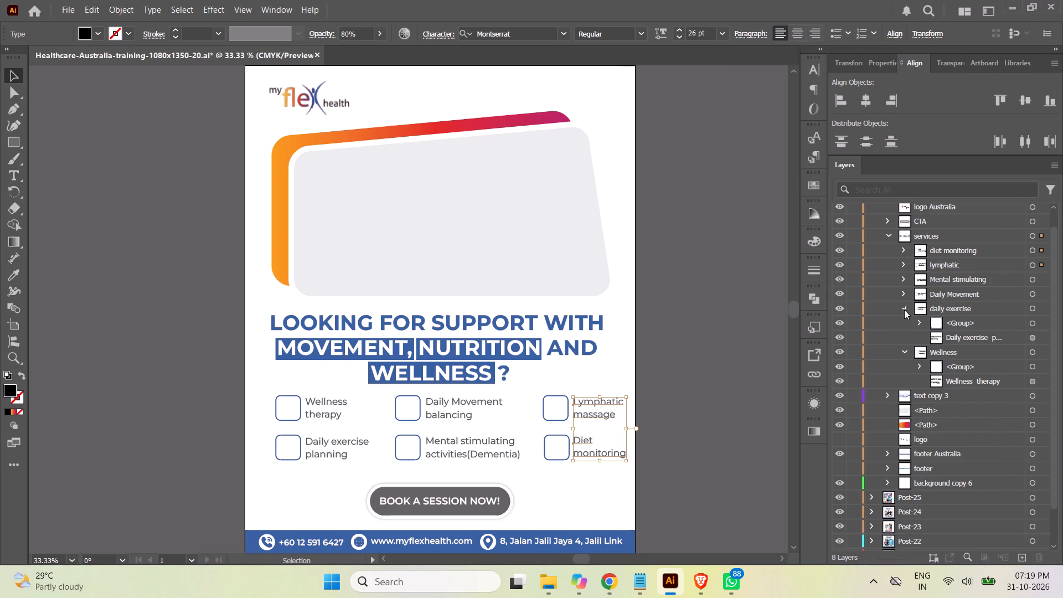
left_click(904, 321)
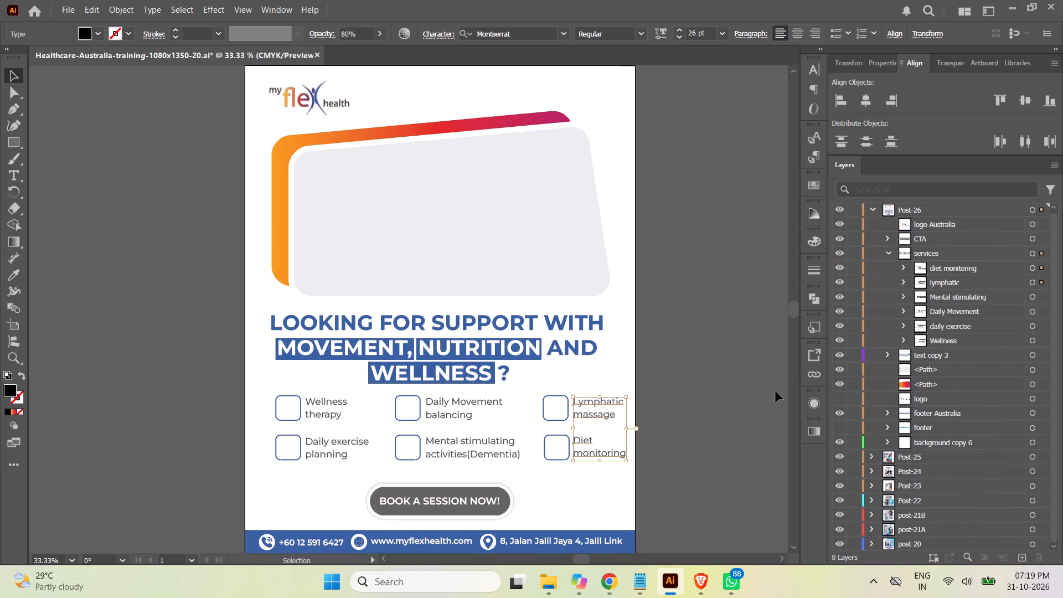
Move the Daily Movement and Mental stimulating groups together horizontally to the left, closer to the first column of services.
left_click(1033, 315)
left_click(1031, 299, "shift")
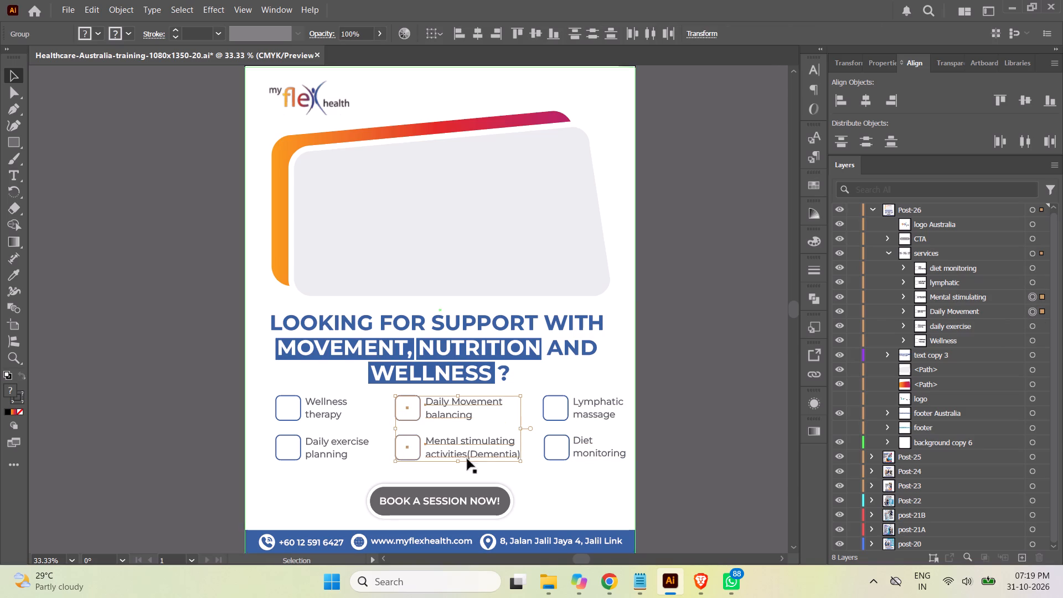
left_click_drag(420, 443, 405, 443)
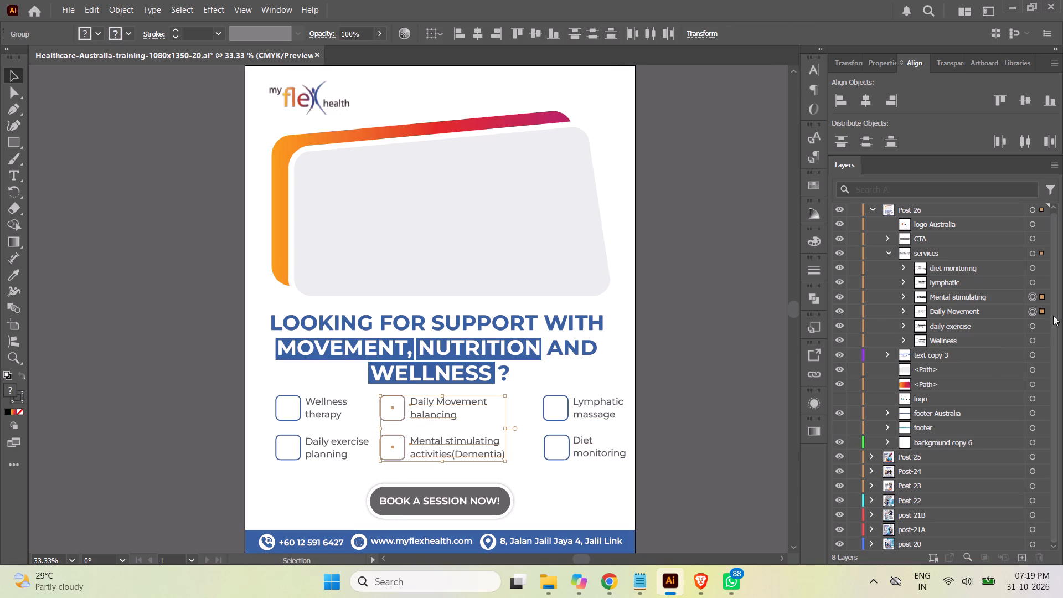
Move the Lymphatic massage and Diet monitoring groups together horizontally to the left, closer to the middle column of services.
left_click(1034, 285)
left_click(1031, 271, "shift")
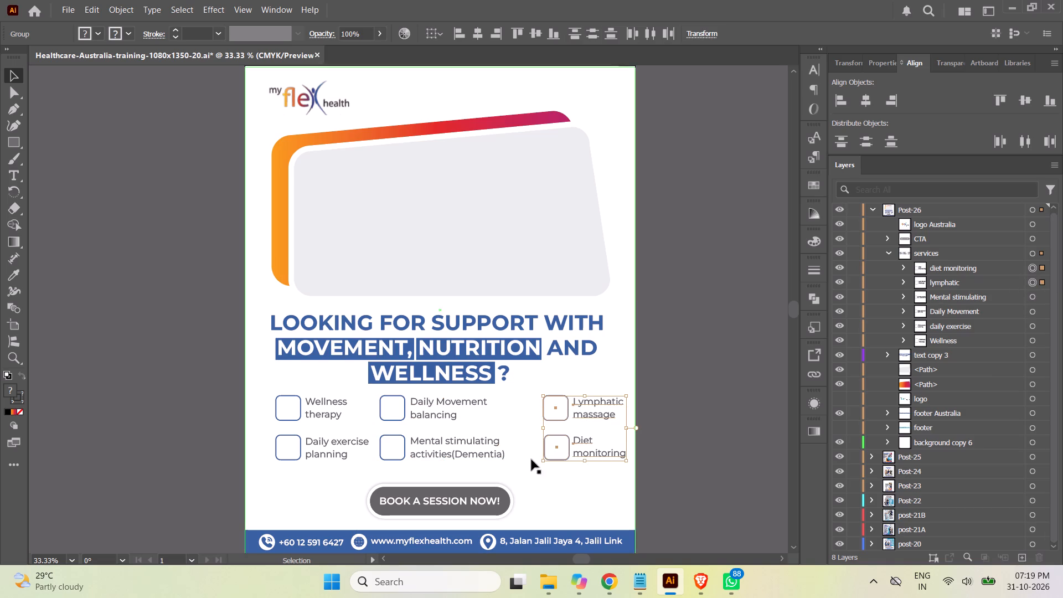
left_click_drag(565, 436, 541, 437)
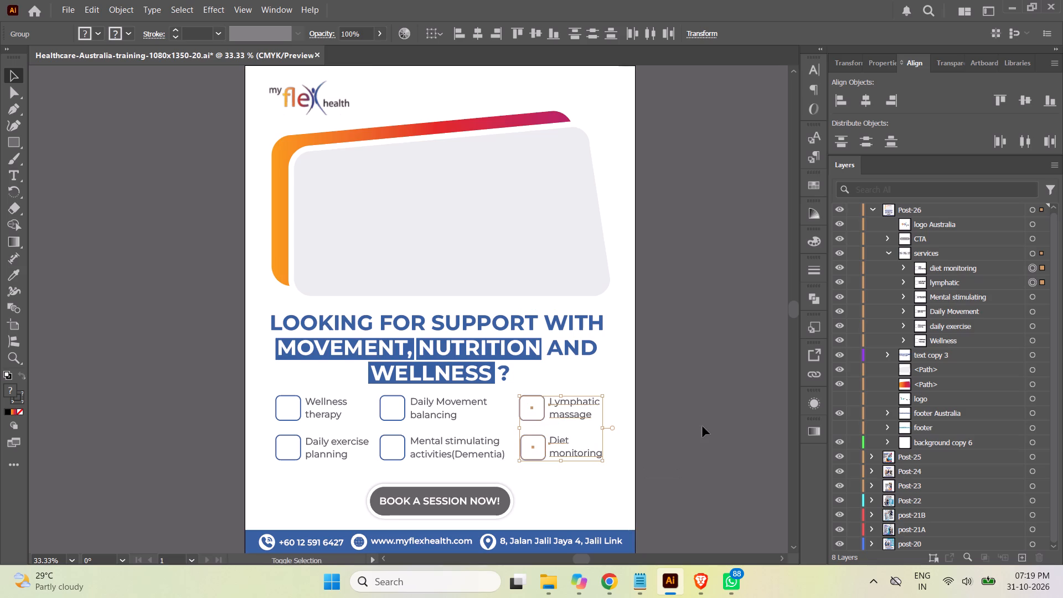
left_click(716, 419)
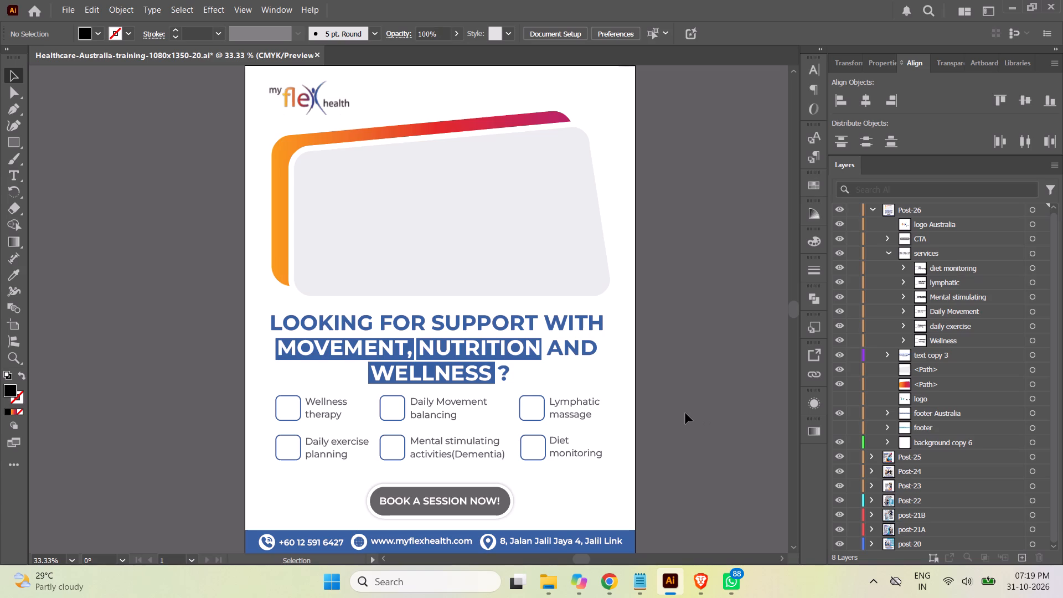
Save the document with nothing selected.
left_click(695, 403)
key("ctrl+s")
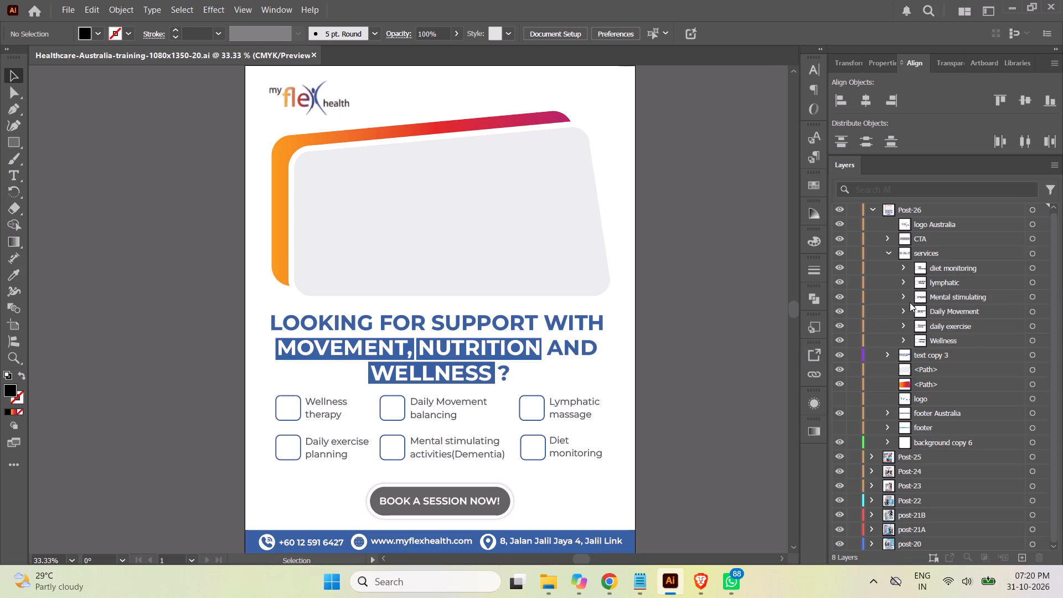
Expand the Wellness group and its nested checkbox group in the layer list to reach the checkbox rectangle.
left_click(905, 341)
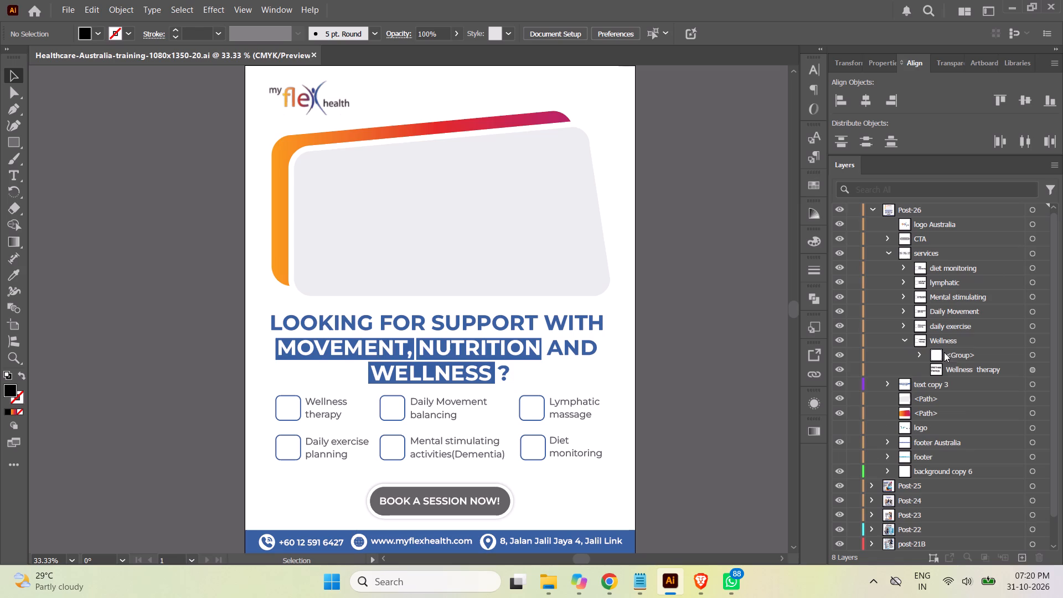
left_click(921, 355)
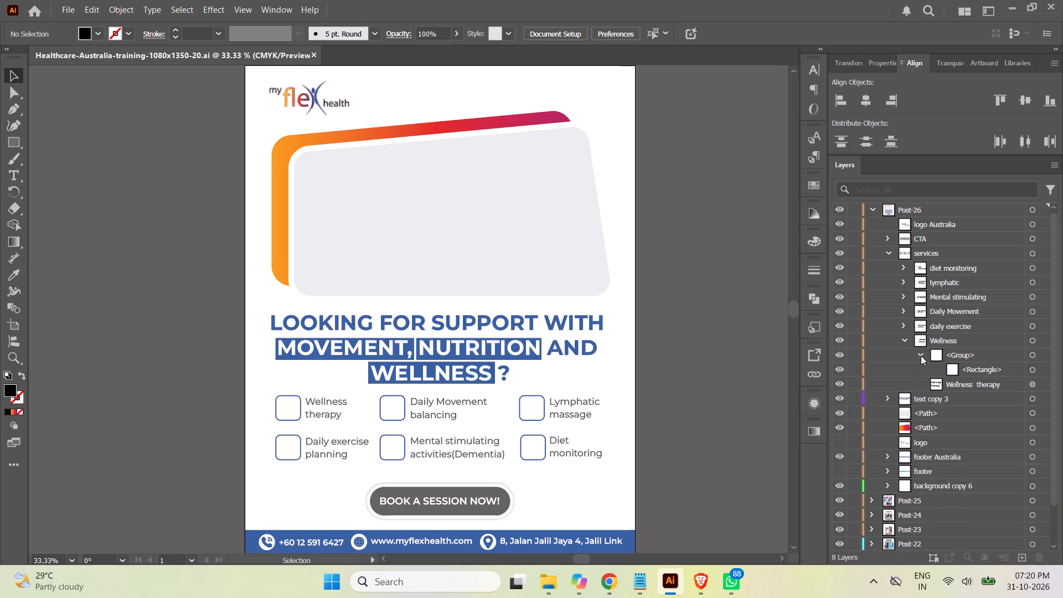
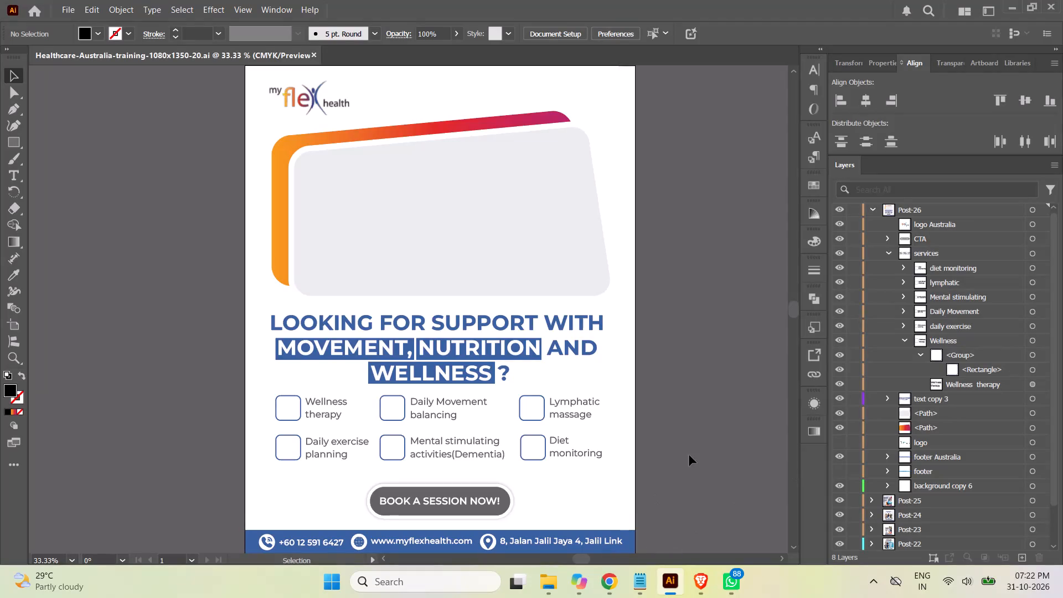
Switch to File Explorer, find international-day-of-the-older-persons.png in the Health Services folder and place it in Illustrator over the first service column.
left_click(548, 584)
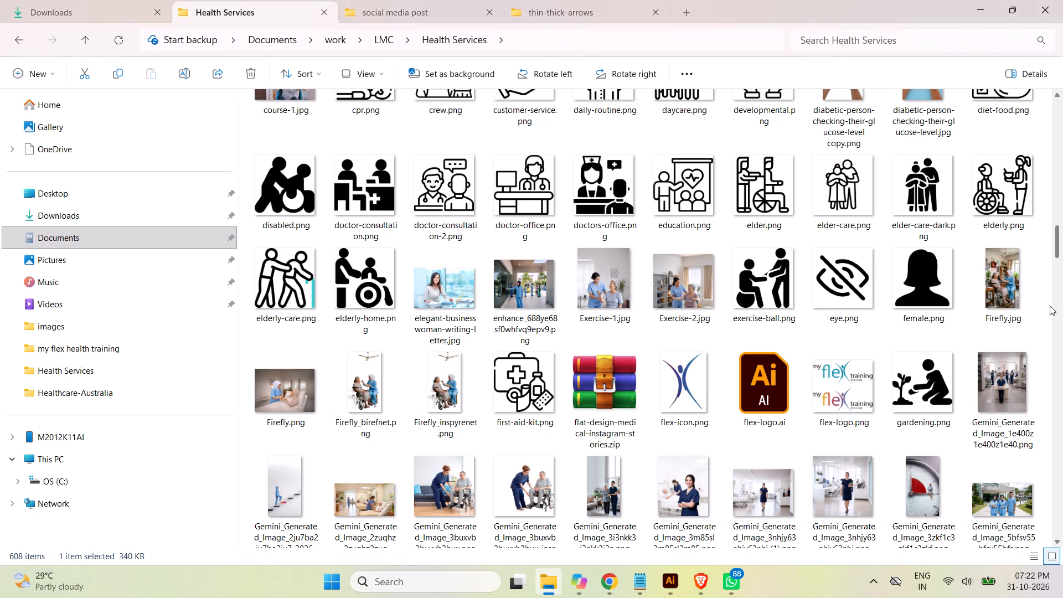
left_click_drag(1056, 238, 1059, 250)
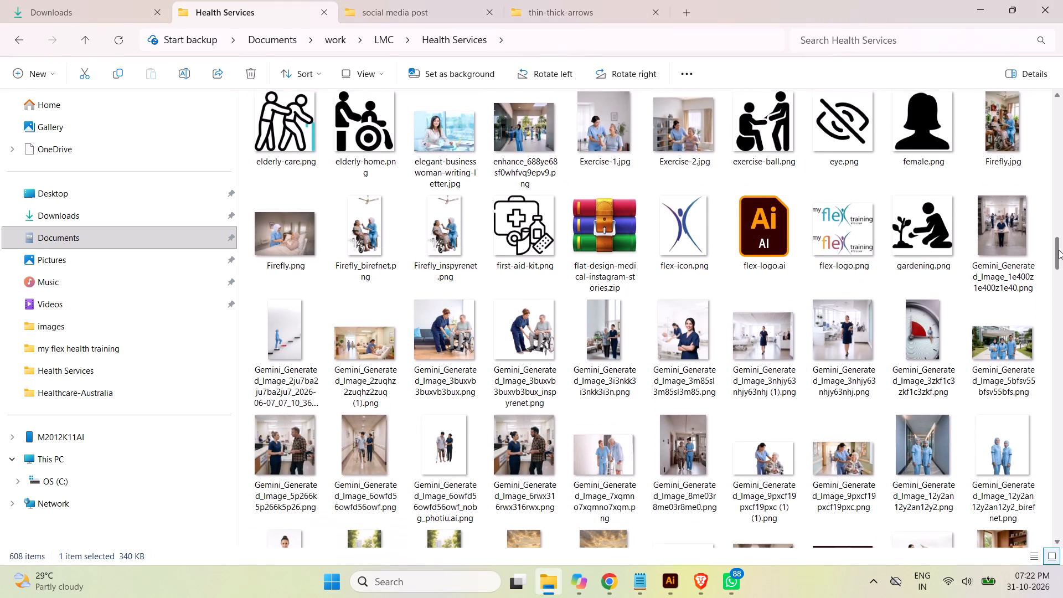
left_click_drag(1059, 250, 1062, 304)
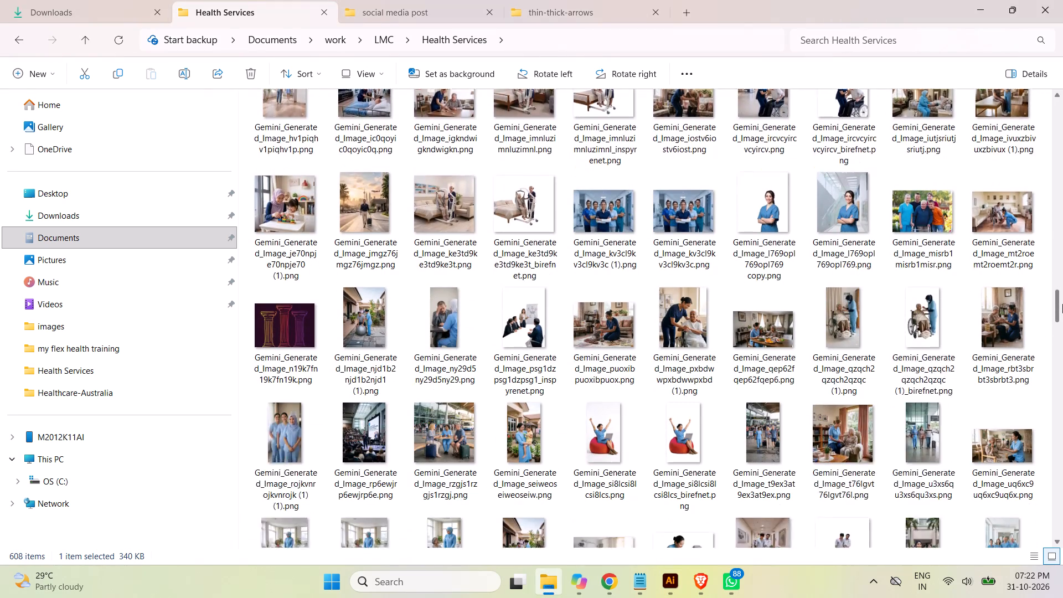
left_click_drag(1062, 304, 1062, 326)
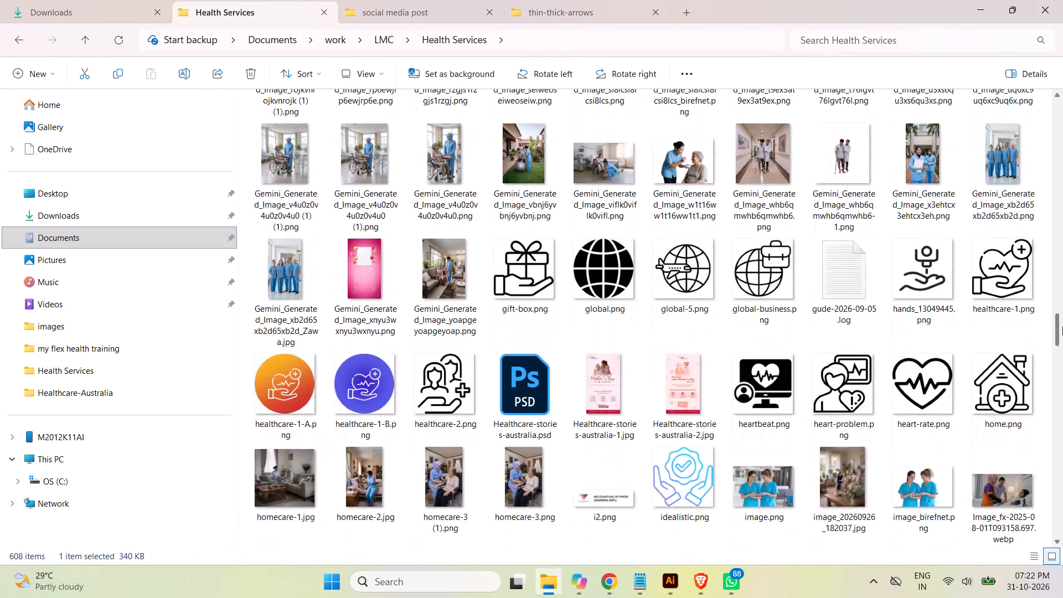
left_click_drag(1062, 326, 1062, 335)
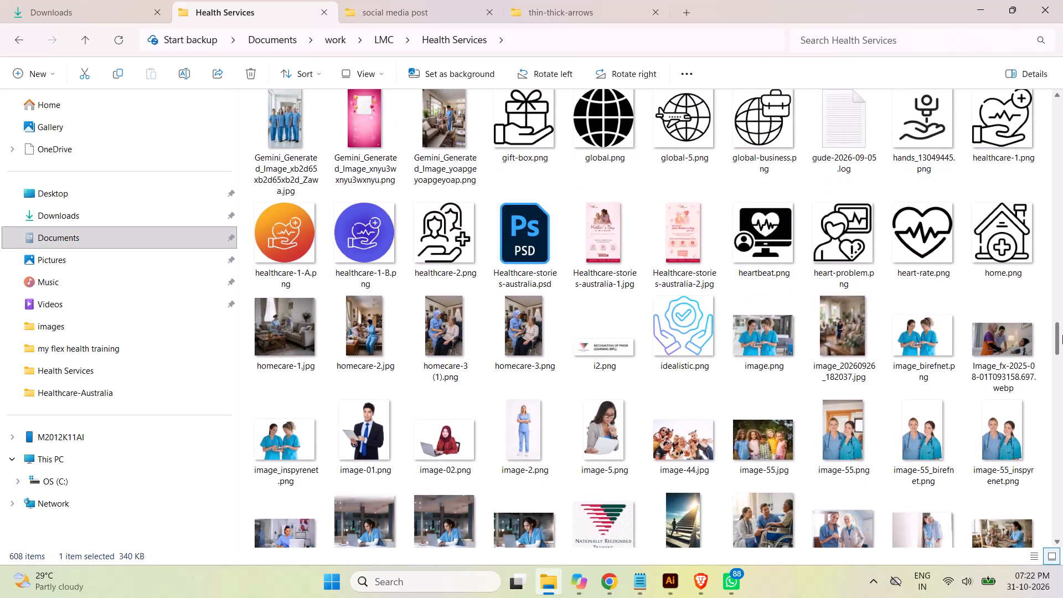
left_click(673, 582)
left_click(673, 582)
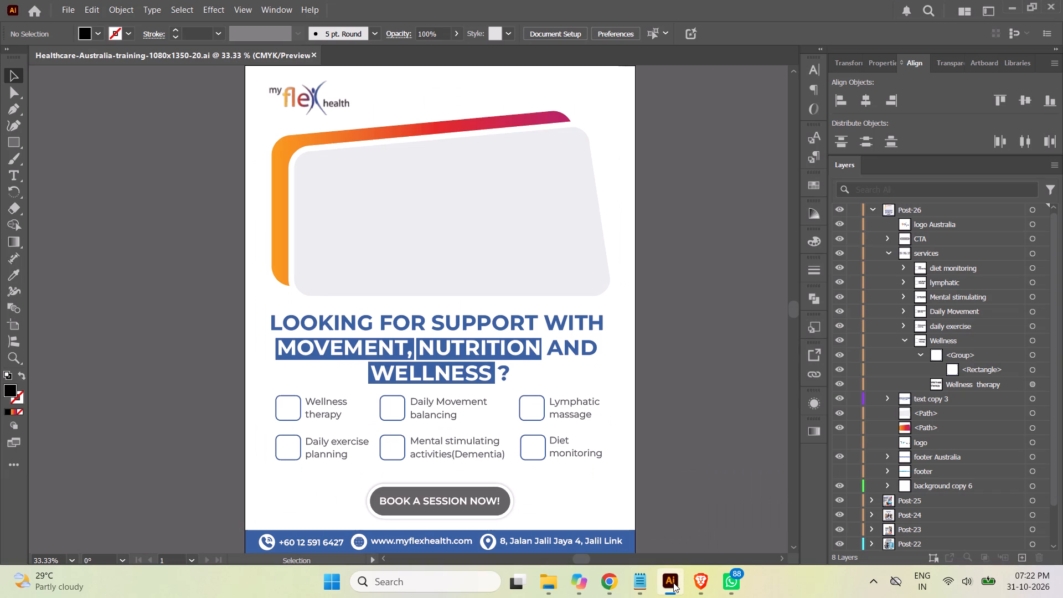
left_click(673, 582)
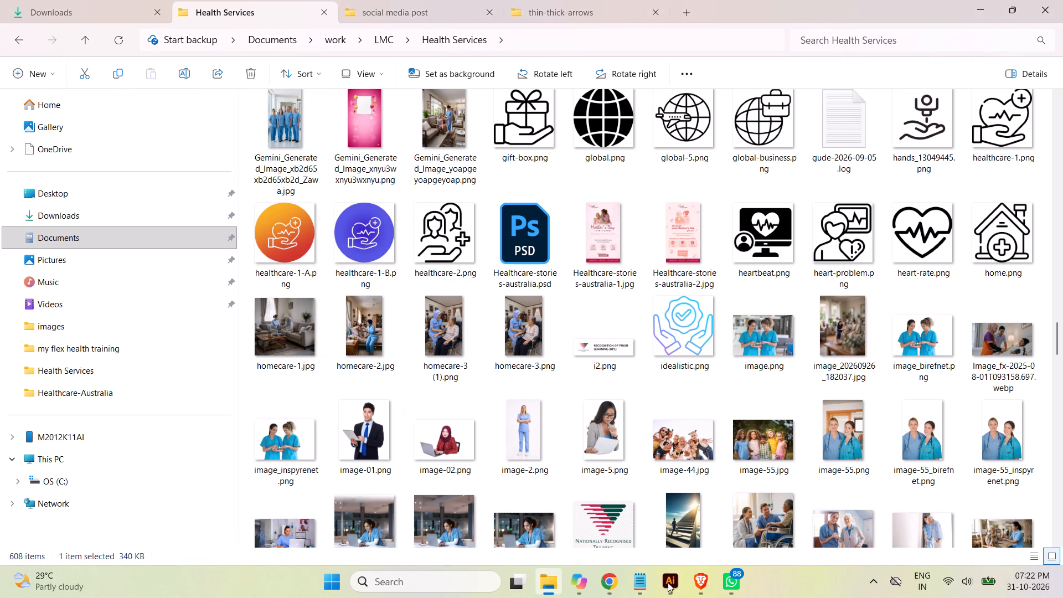
left_click(607, 582)
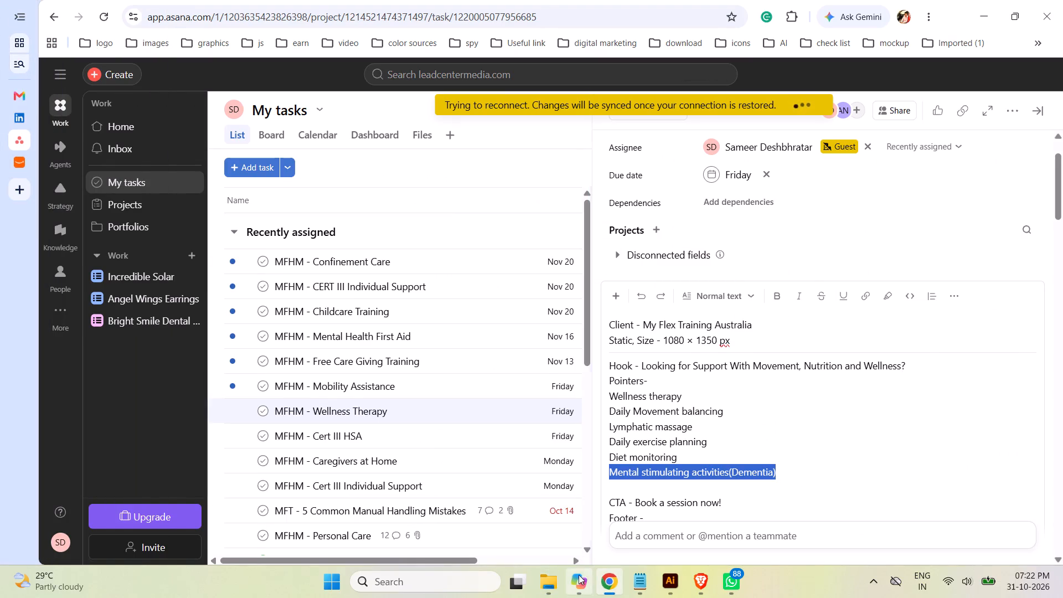
left_click(550, 583)
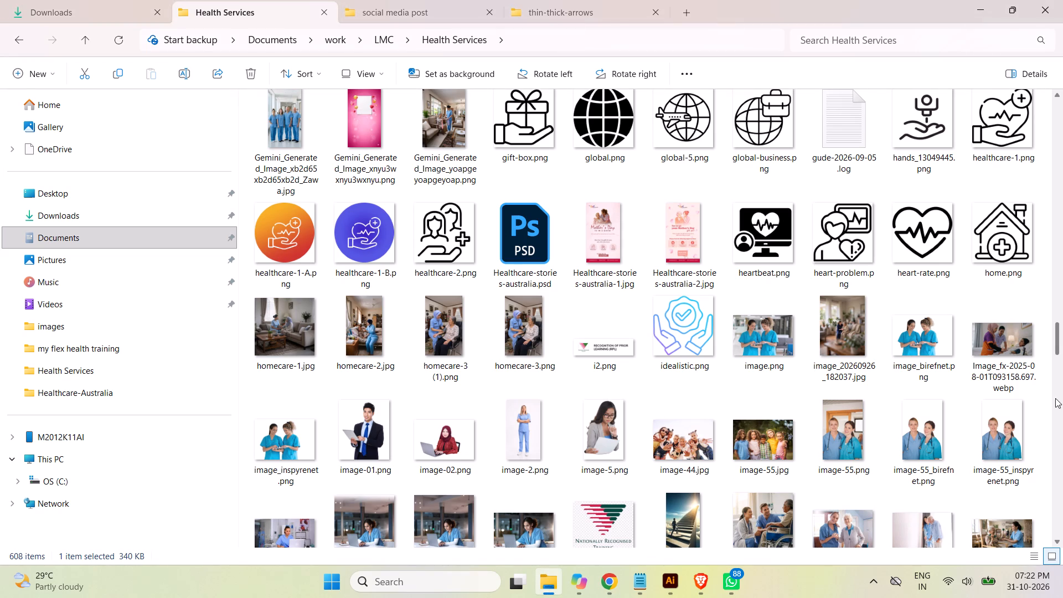
left_click_drag(1056, 335, 1060, 346)
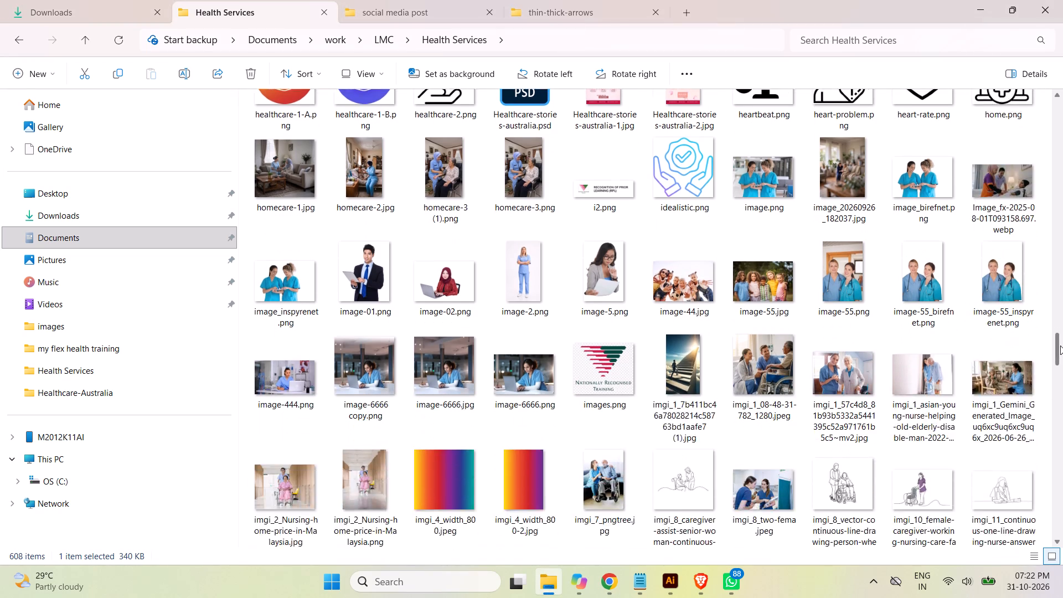
left_click_drag(1060, 346, 1062, 370)
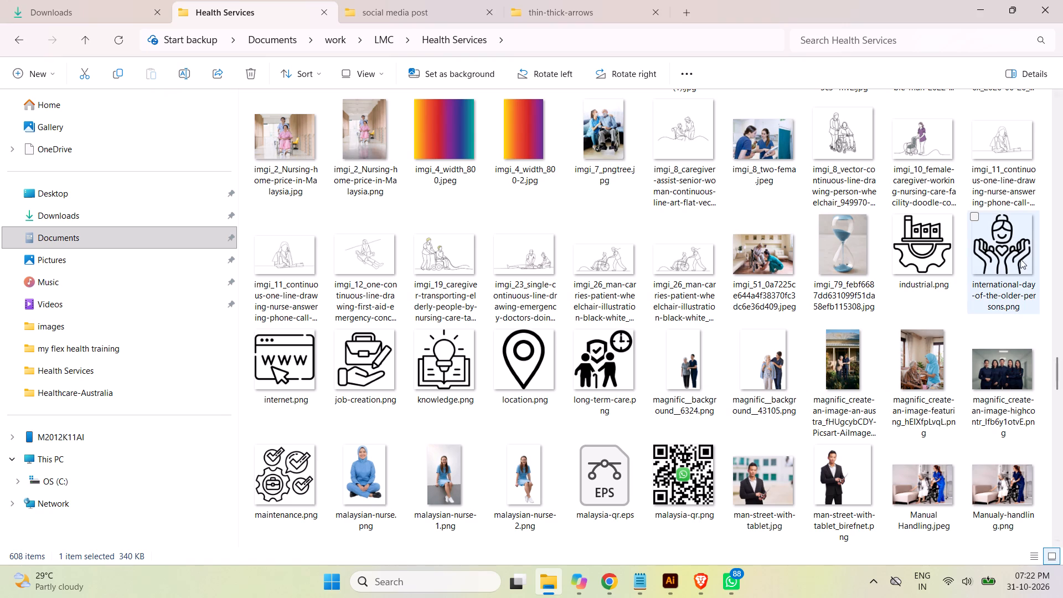
left_click_drag(1018, 265, 669, 584)
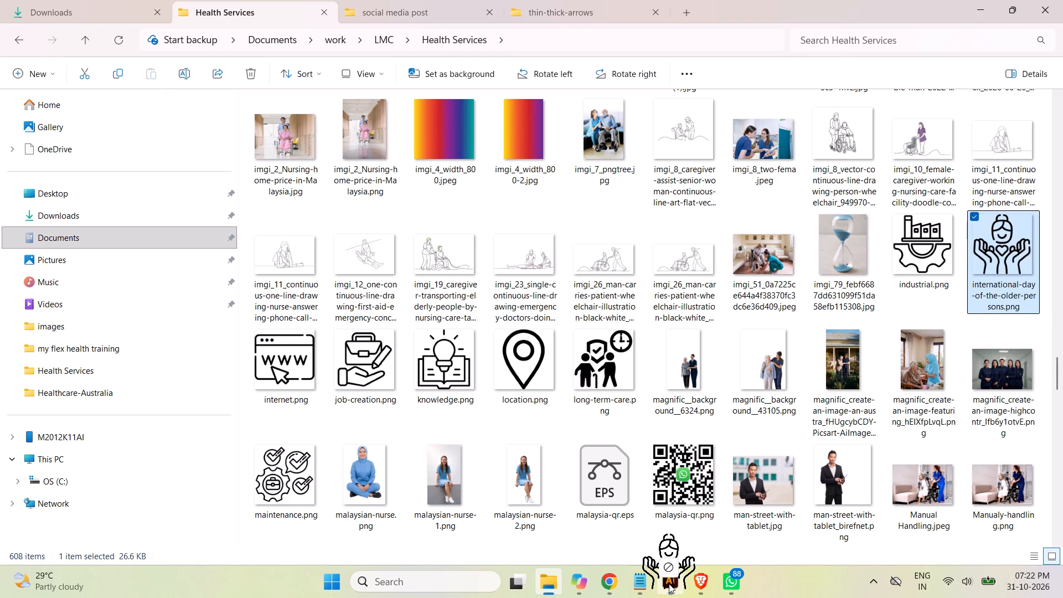
left_click_drag(669, 584, 307, 426)
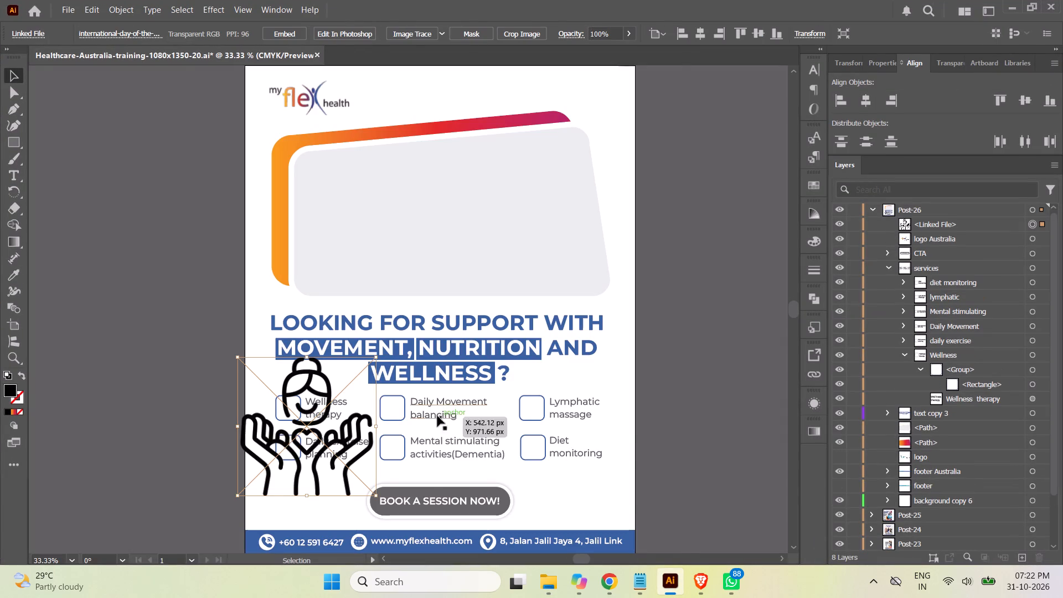
Image-trace the placed older-persons icon and expand the result into editable paths.
left_click(416, 34)
left_click(358, 32)
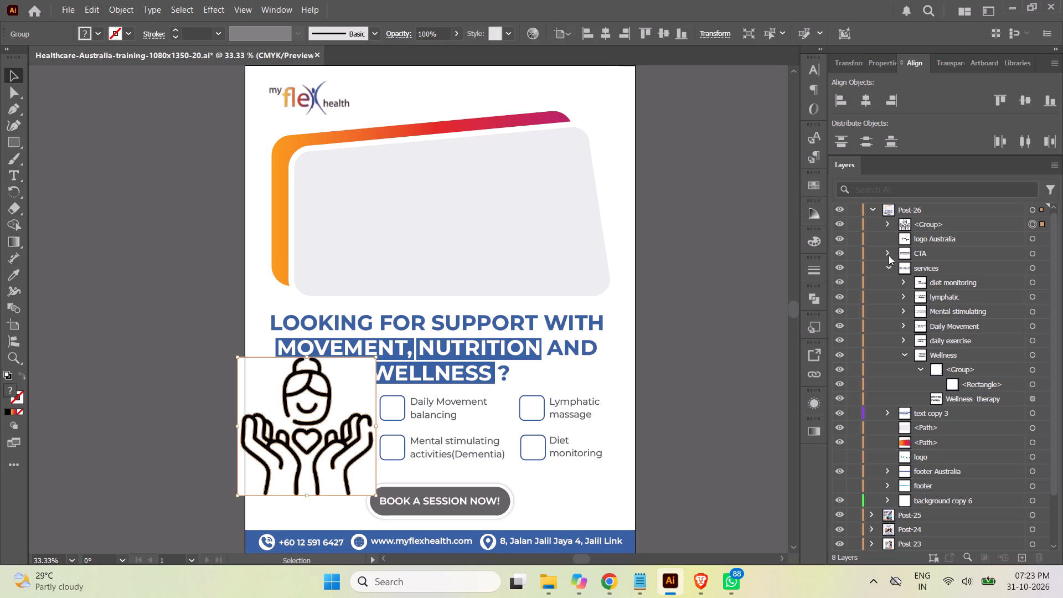
Delete the white filler paths and the white background compound path from the traced icon's group, keeping only the black line artwork.
left_click(889, 223)
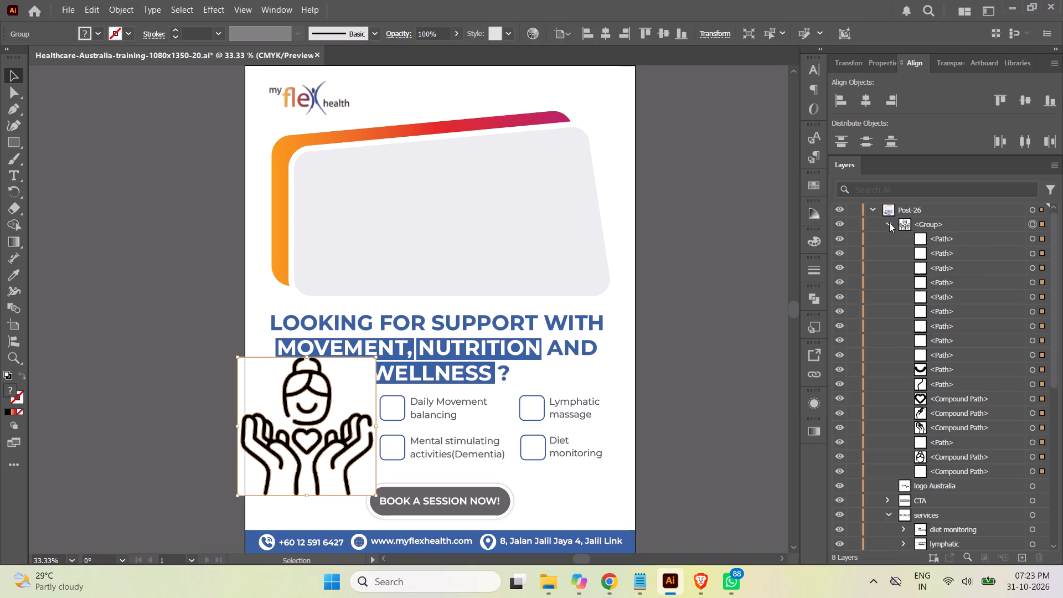
left_click(970, 238)
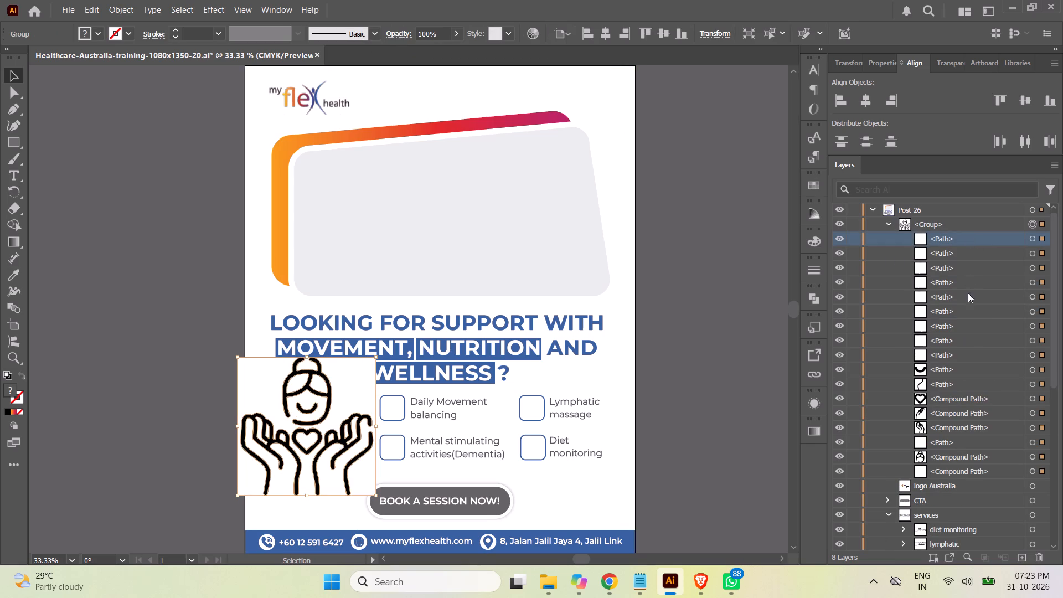
left_click(960, 354, "shift")
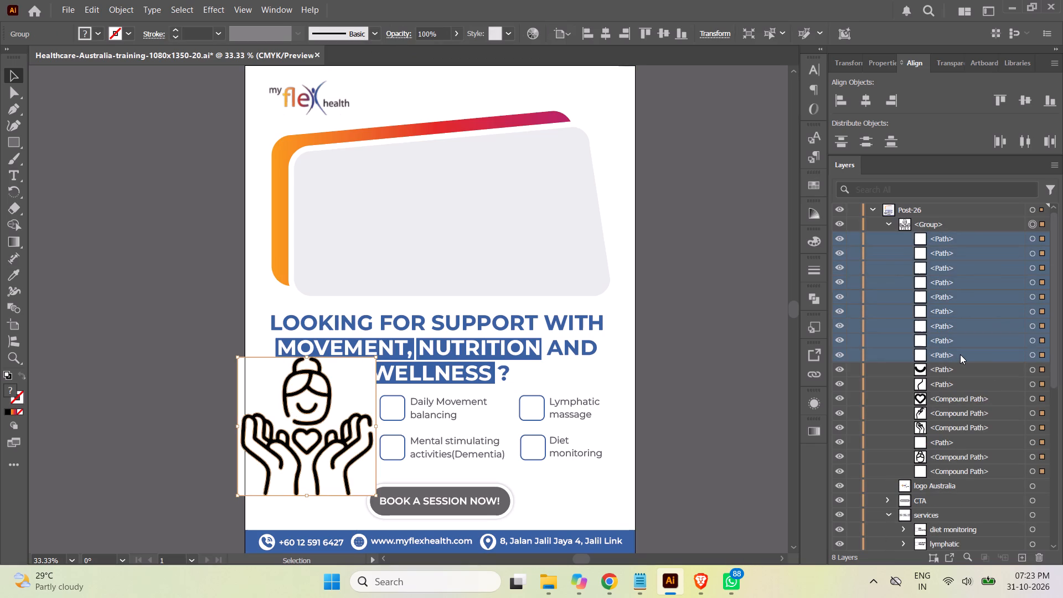
left_click(1039, 557)
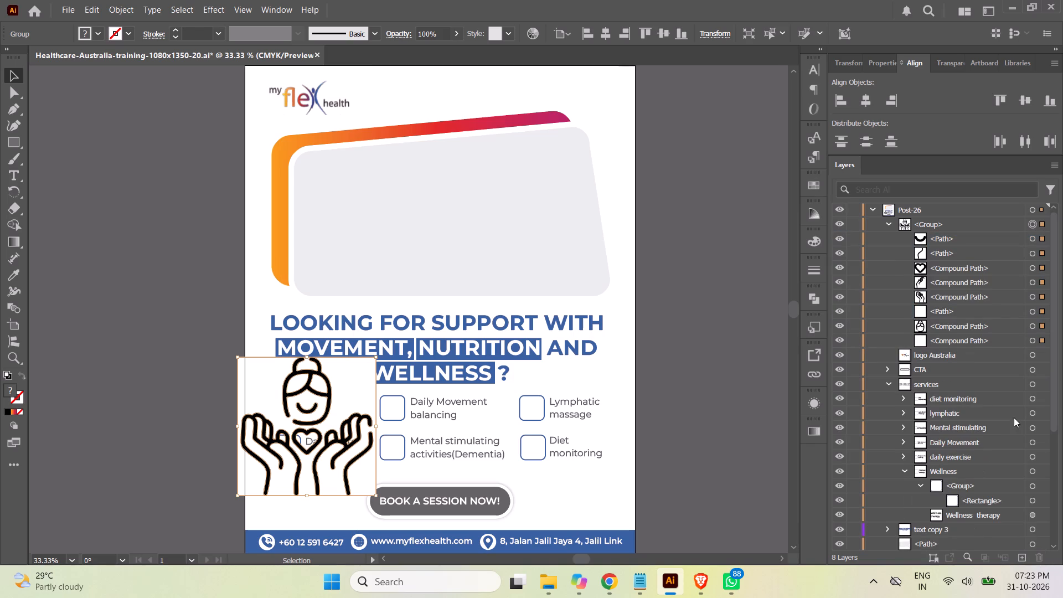
left_click(964, 313)
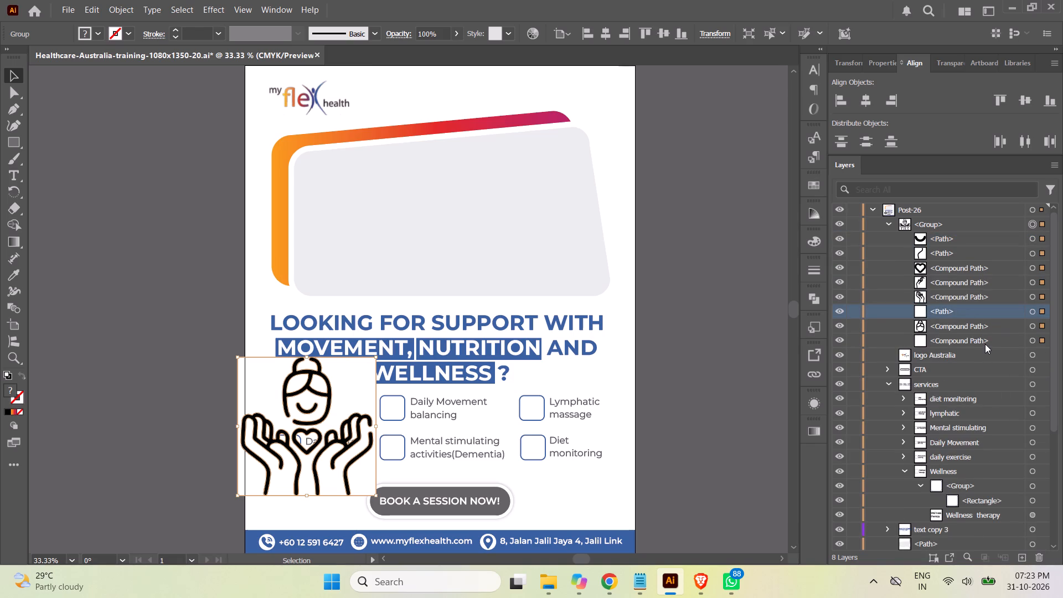
left_click(985, 344, "ctrl")
left_click(1040, 555)
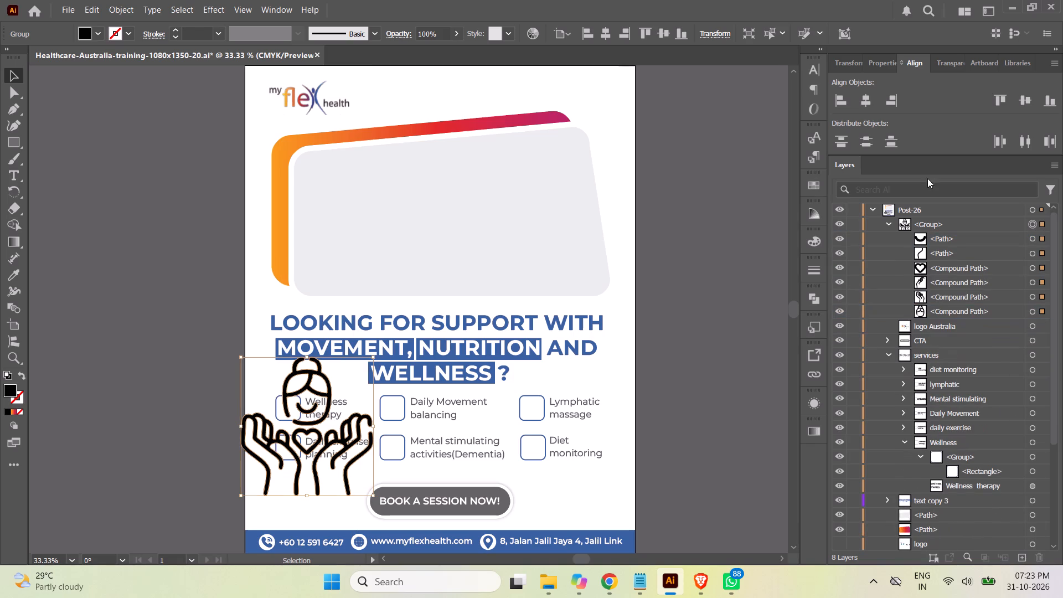
left_click(889, 224)
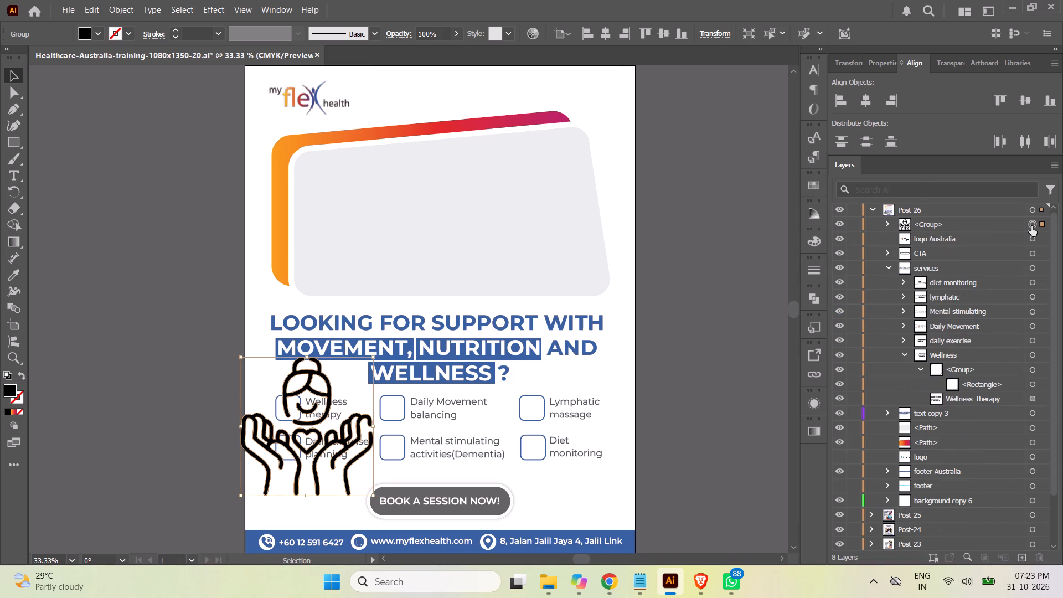
Scale the traced icon down proportionally and move it into the Daily exercise planning checkbox.
left_click(1031, 226)
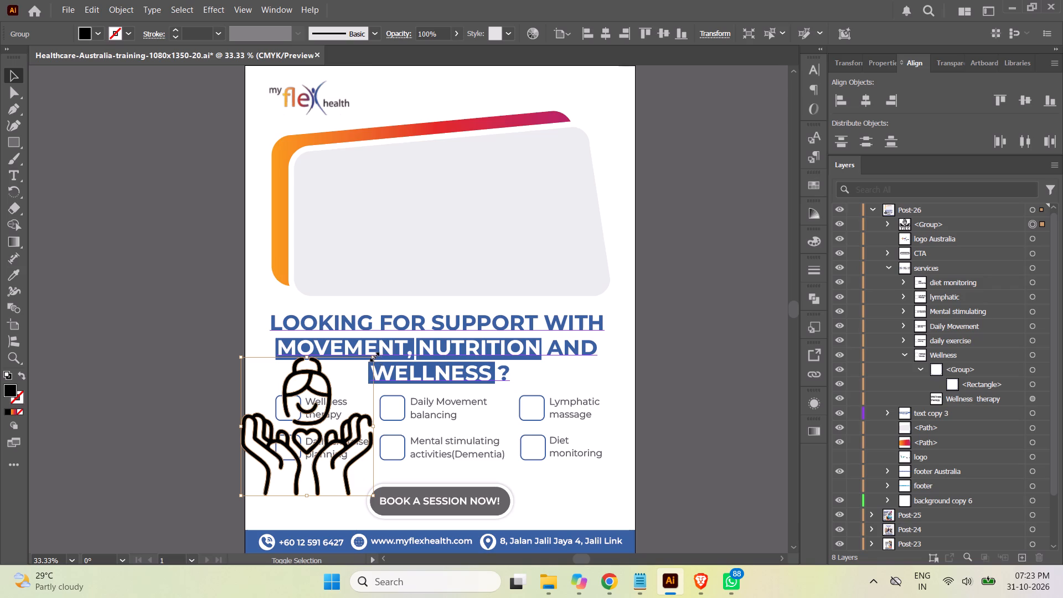
left_click_drag(373, 355, 345, 397, "shift")
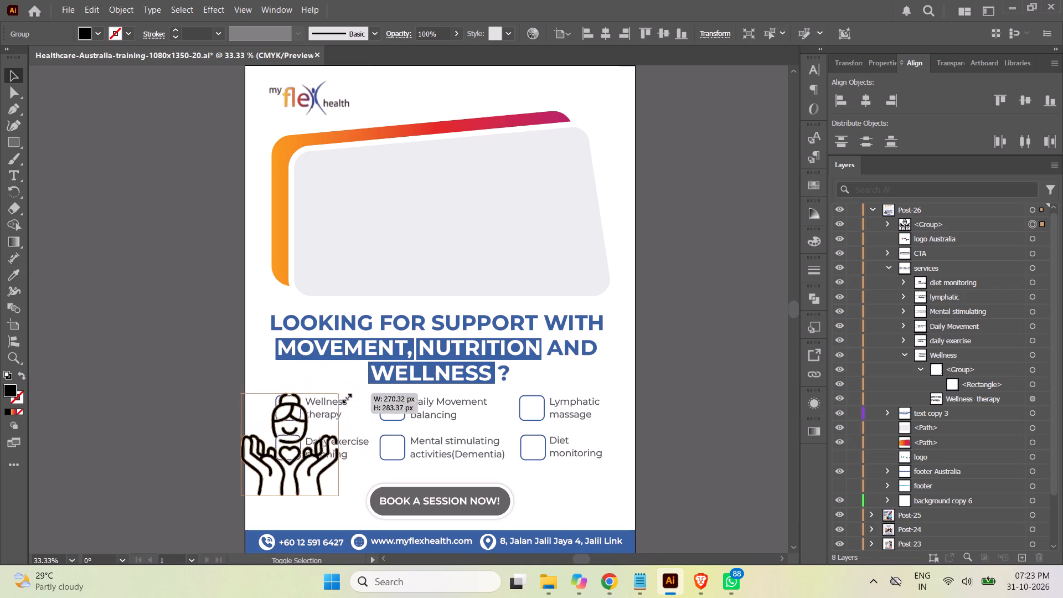
left_click_drag(345, 397, 286, 472, "shift")
left_click_drag(256, 485, 293, 448)
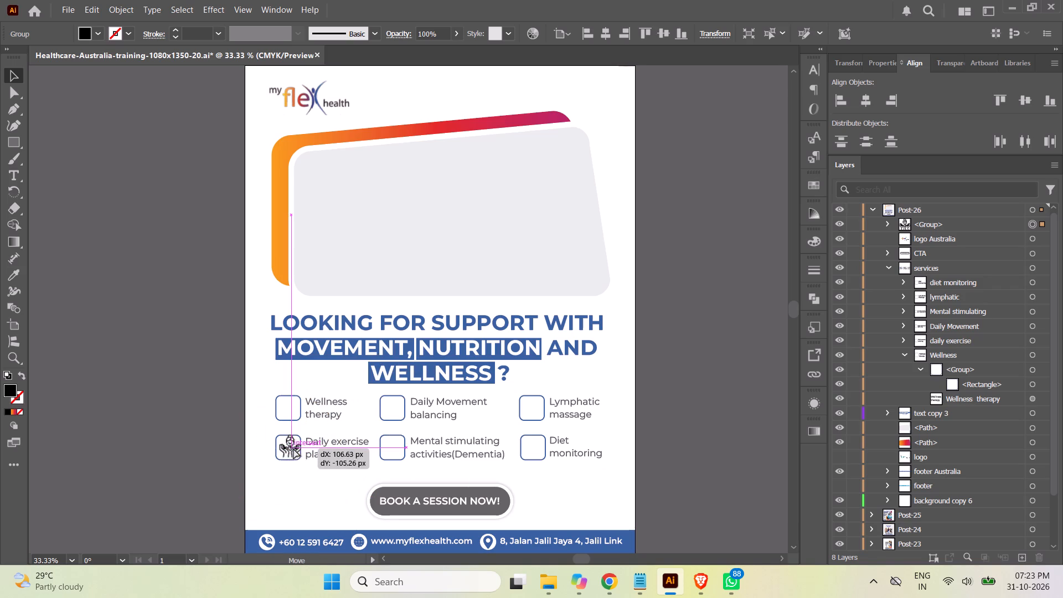
left_click_drag(293, 448, 292, 449)
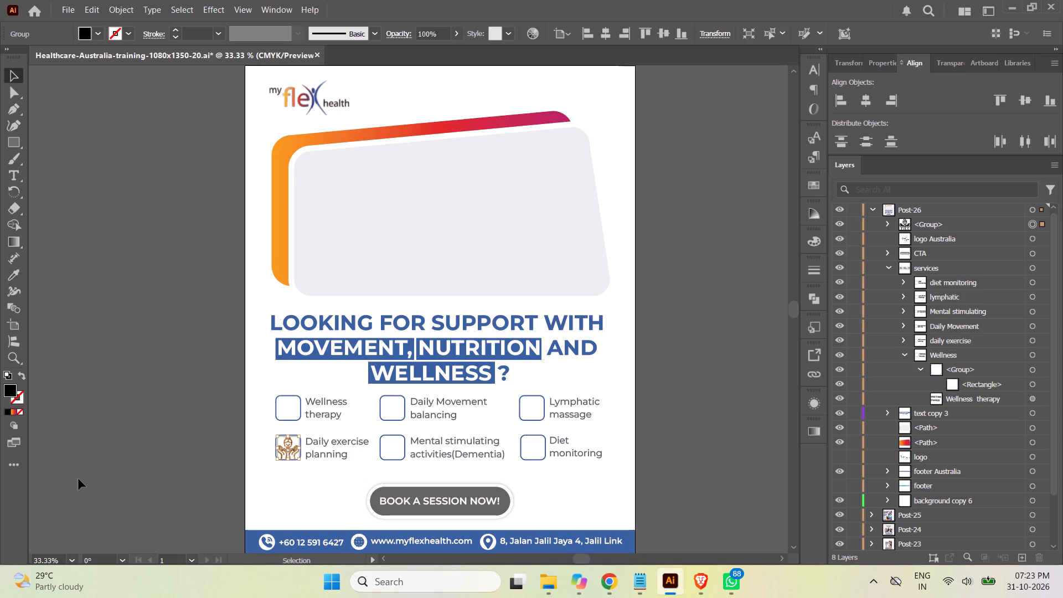
Shrink the icon slightly to about 56 px wide and center it within the Daily exercise planning checkbox.
key("ctrl+equal")
key("ctrl+equal")
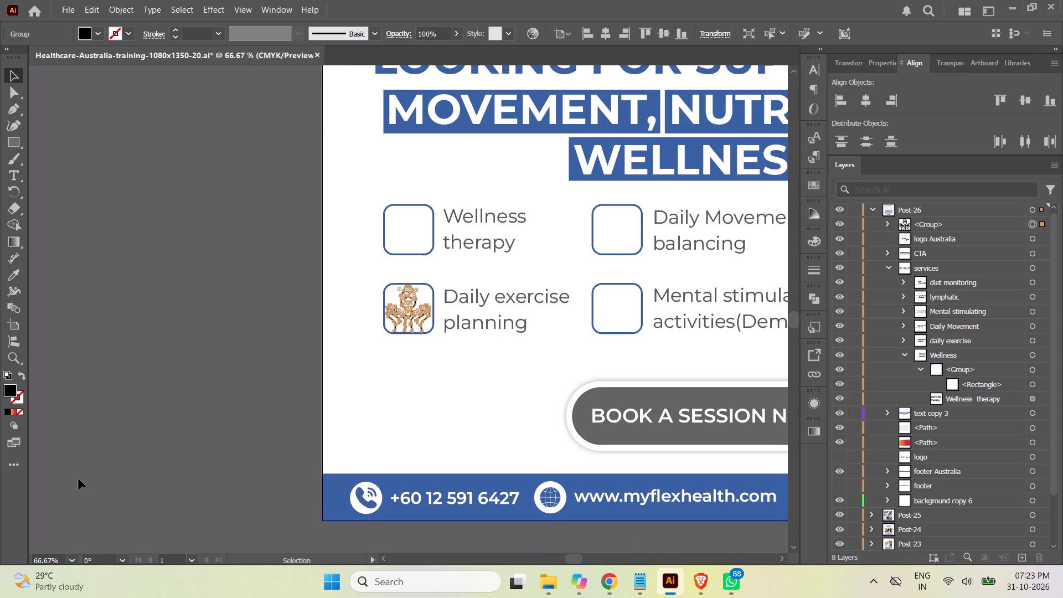
double_click(781, 558)
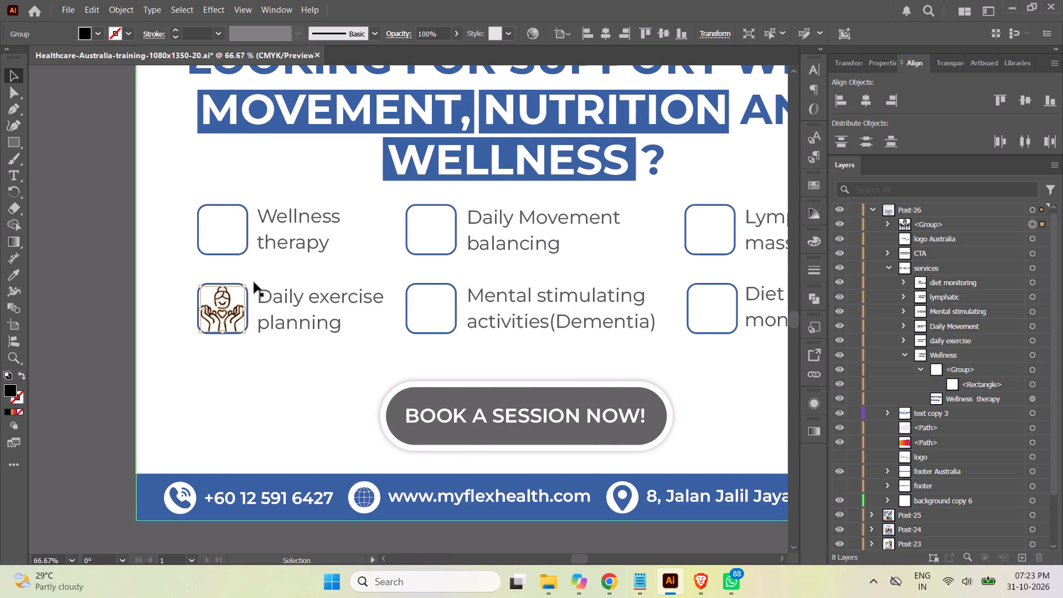
left_click_drag(242, 285, 242, 288, "shift")
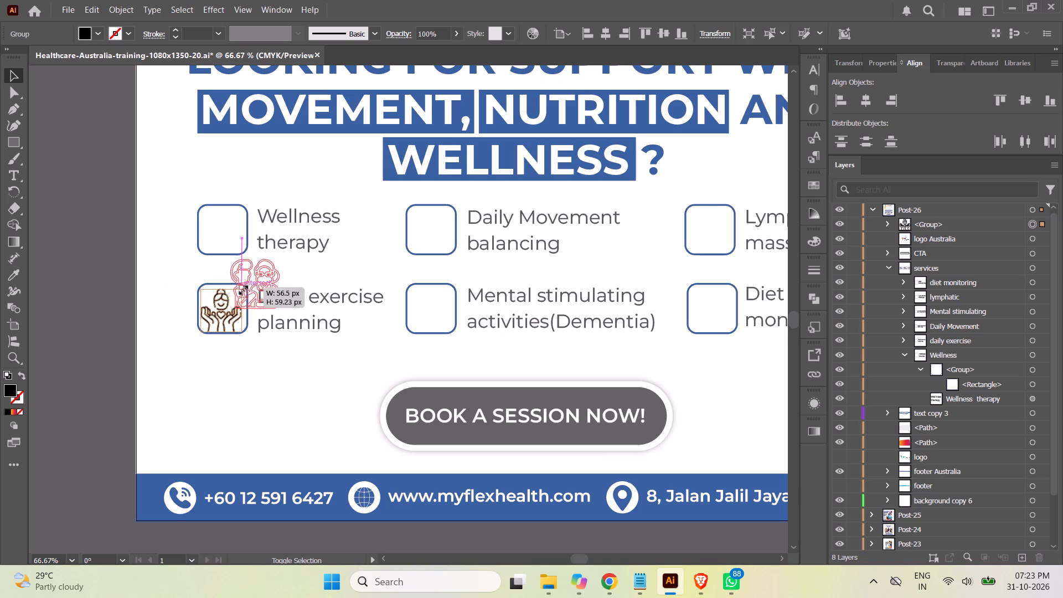
left_click_drag(242, 288, 241, 290, "shift")
left_click(222, 314)
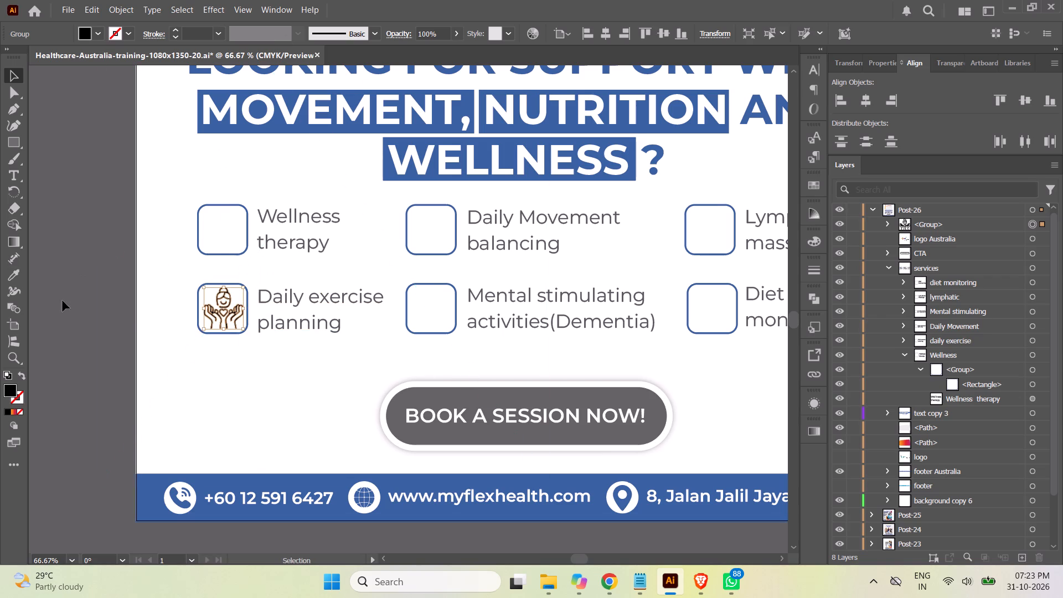
Apply the Book a session now button's grey appearance to the icon with the Eyedropper, and deselect it.
left_click(13, 273)
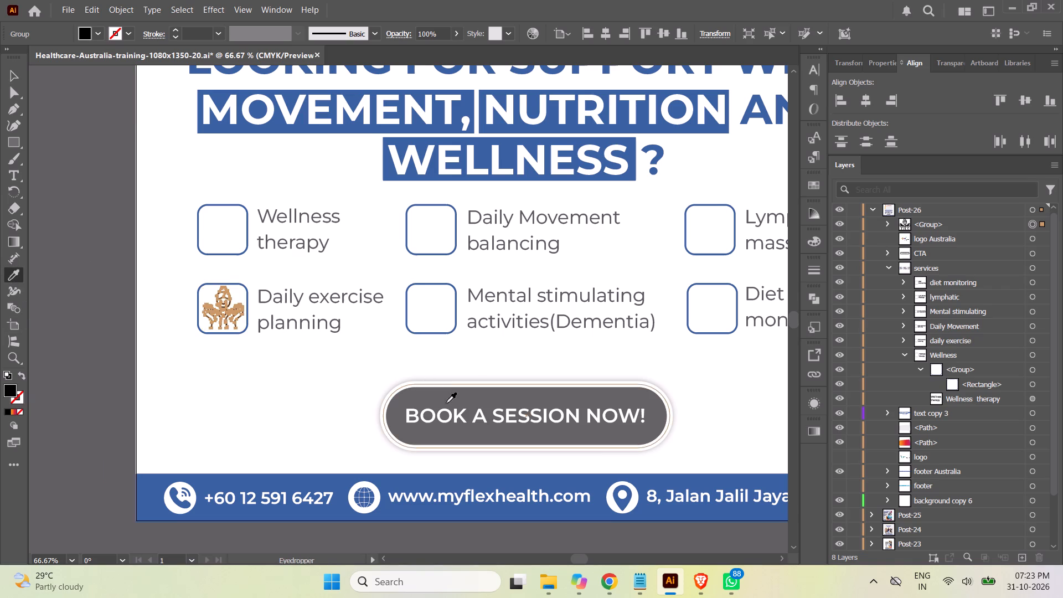
left_click(446, 396)
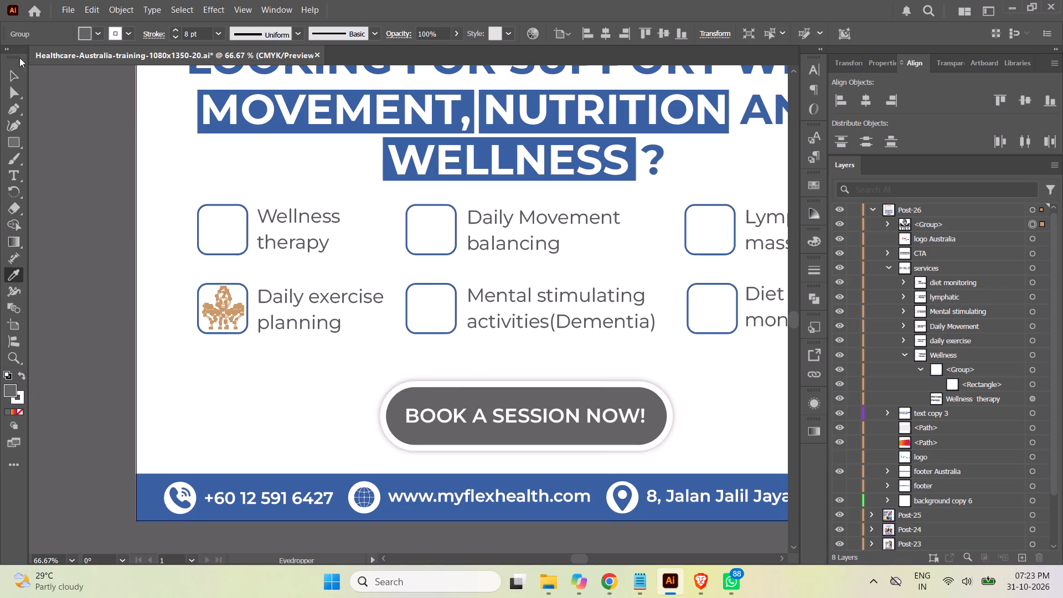
left_click(12, 78)
left_click(55, 212)
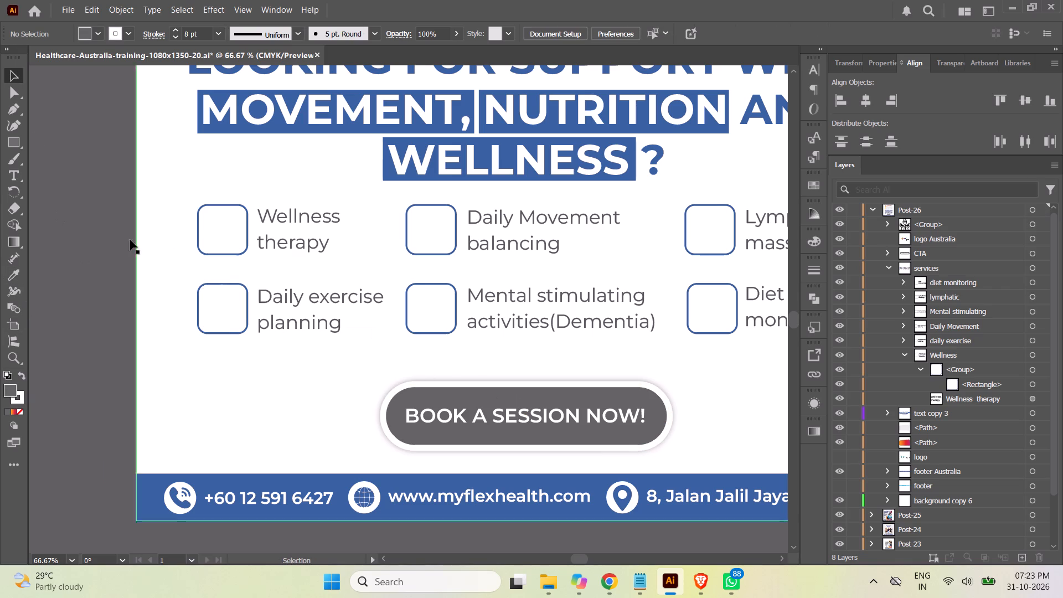
Set the stroke of the icon in the Daily exercise planning checkbox to none.
left_click(1031, 224)
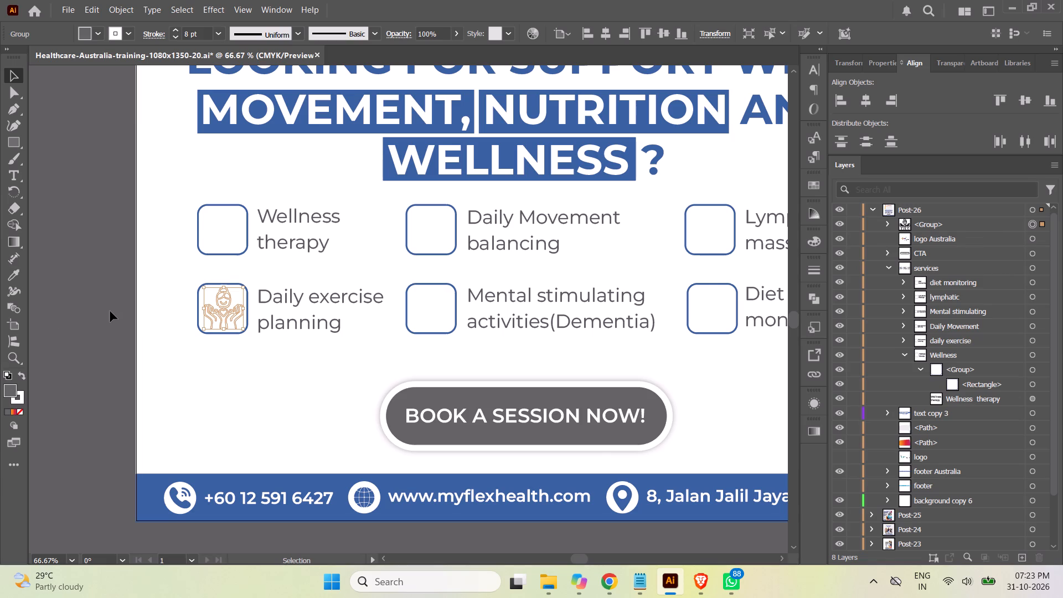
left_click(128, 32)
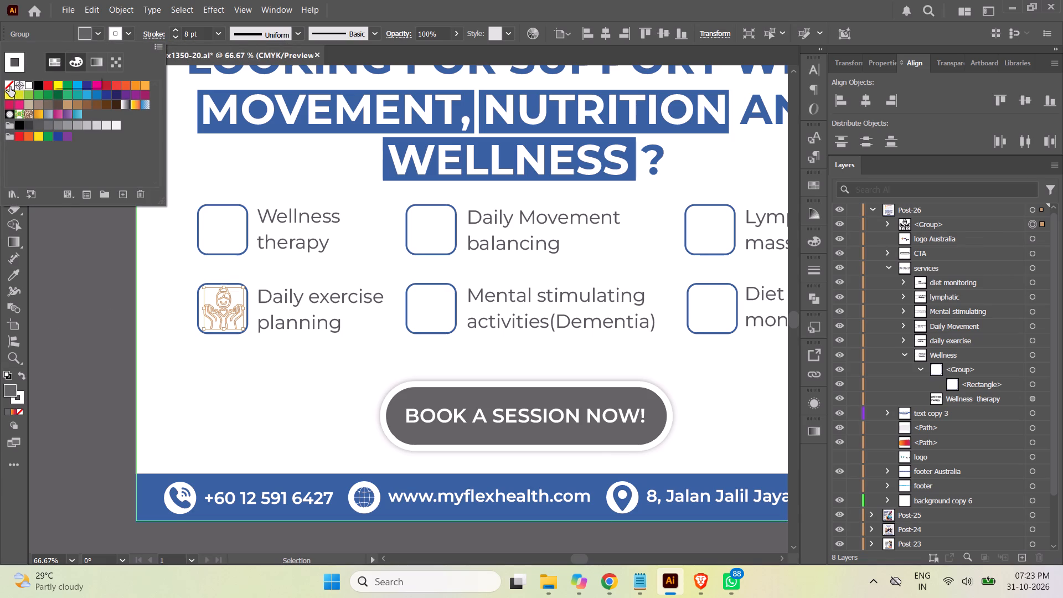
left_click(9, 86)
left_click(66, 288)
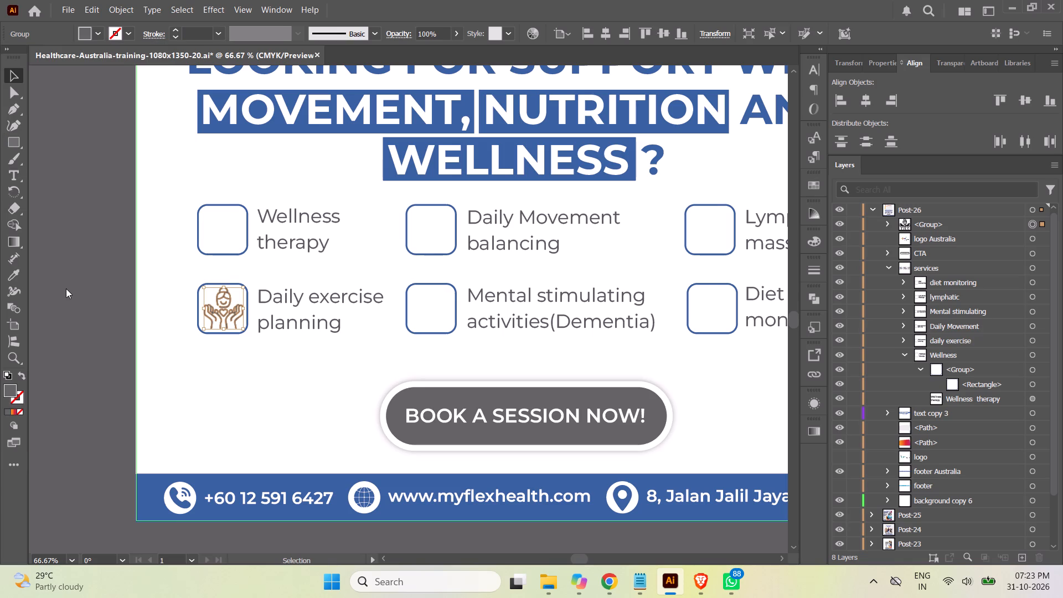
Move the grey icon from the Daily exercise planning checkbox up about 111 px into the Wellness therapy checkbox and deselect it.
left_click(84, 304)
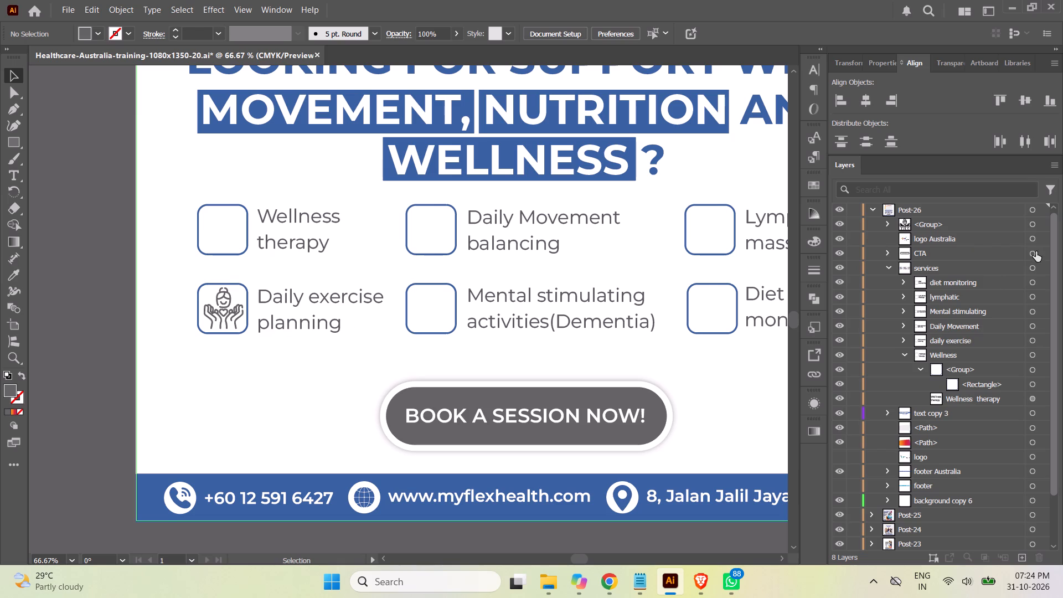
left_click(1031, 225)
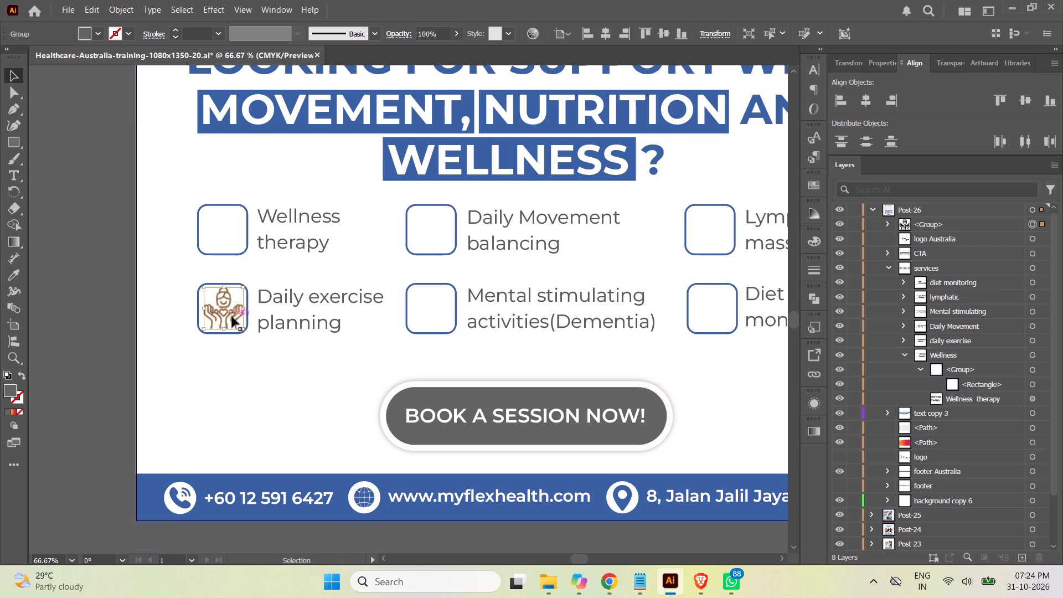
left_click_drag(233, 317, 232, 239)
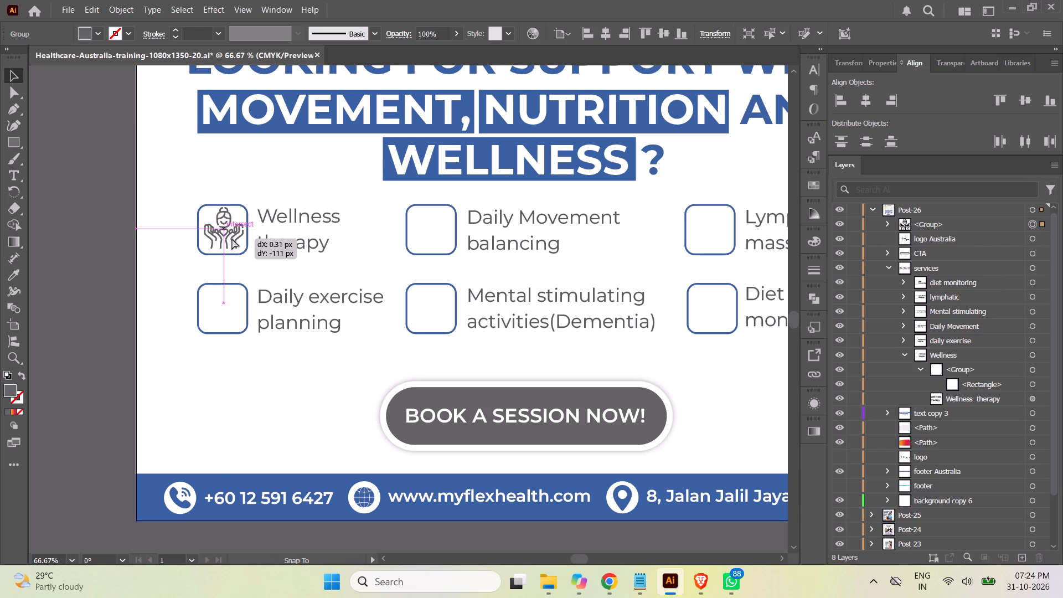
left_click_drag(232, 239, 231, 240)
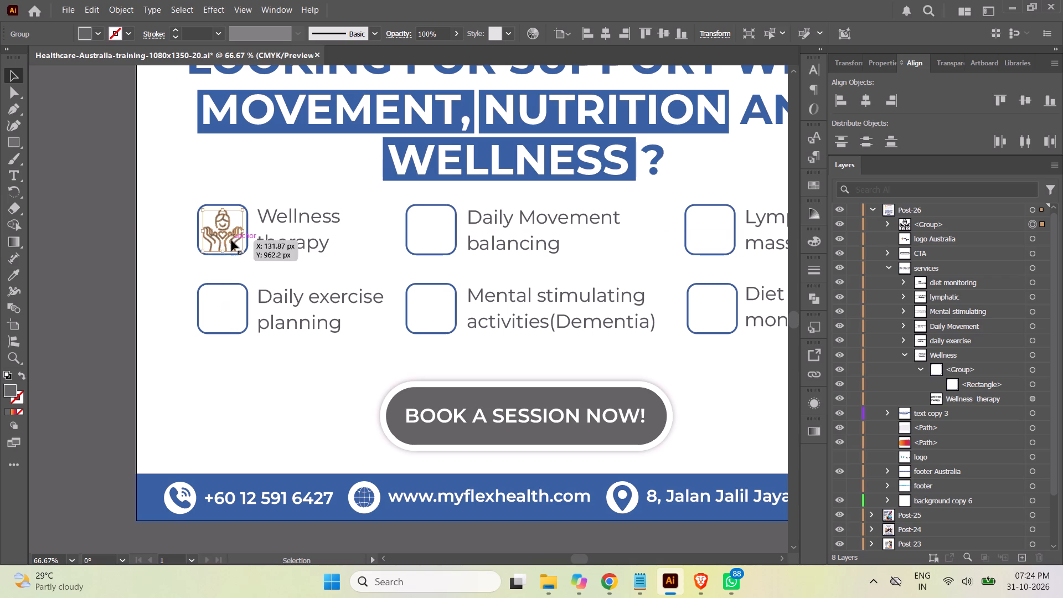
left_click(97, 265)
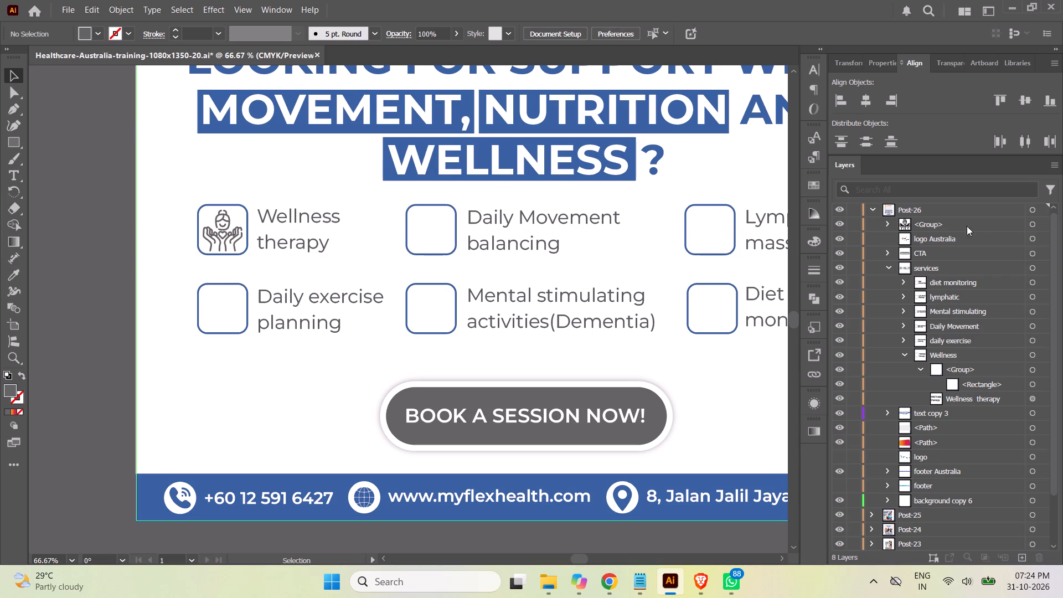
Move the icon's group in the layer hierarchy into the checkbox group inside Wellness, and collapse the Wellness entry.
left_click(1034, 225)
left_click(982, 228)
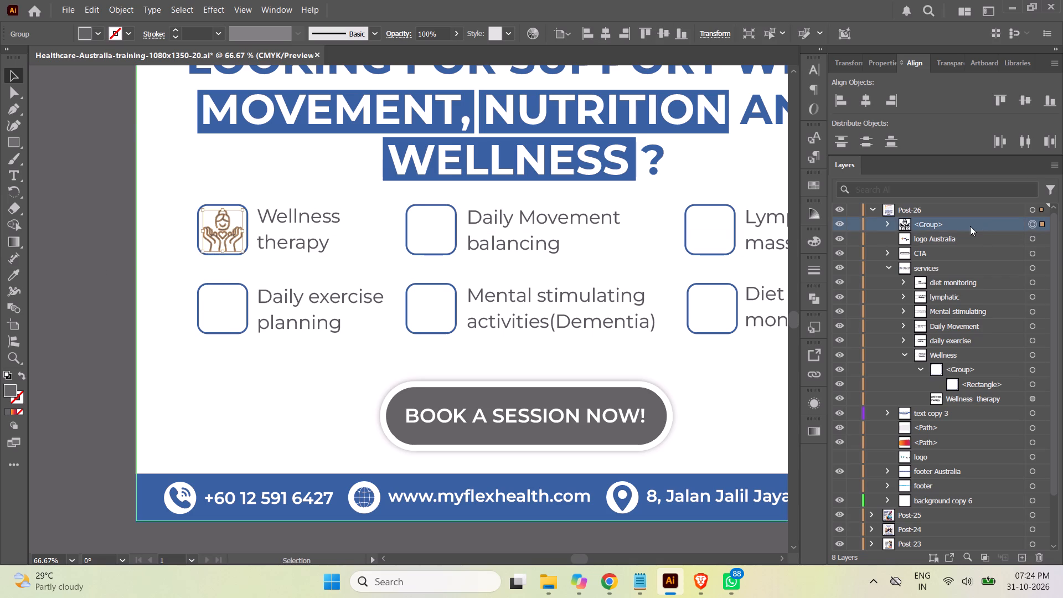
left_click_drag(970, 226, 973, 379)
left_click(905, 341)
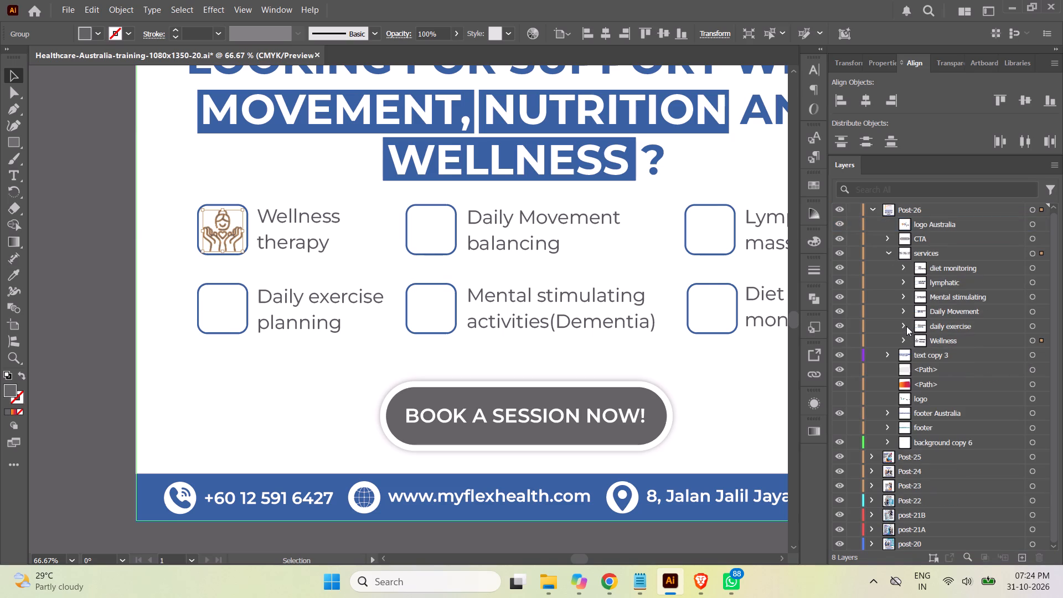
Expand the daily exercise entry under services and its nested group to reveal the checkbox rectangle.
left_click(905, 325)
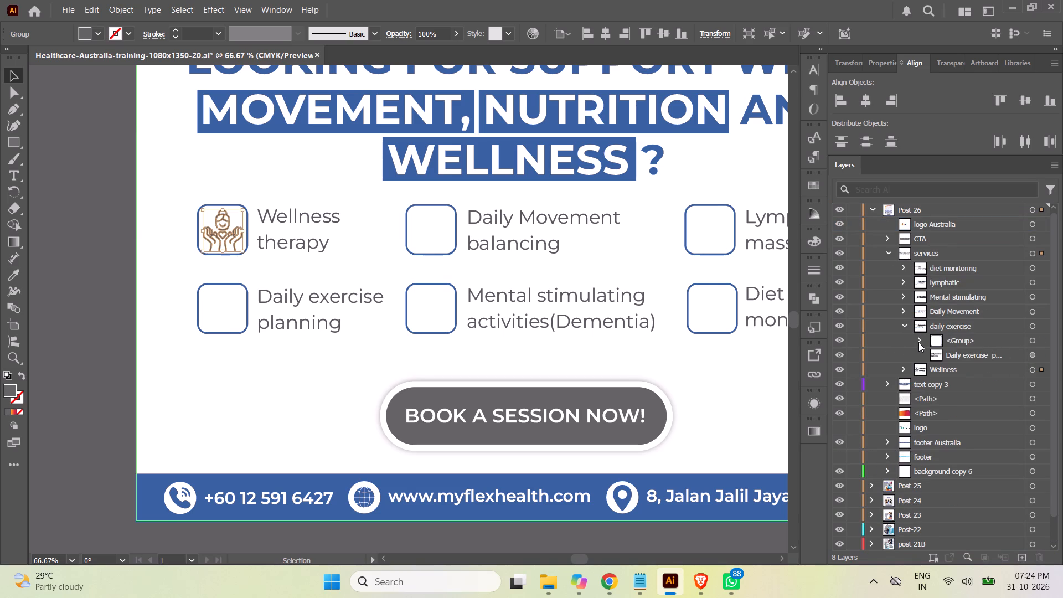
left_click(918, 342)
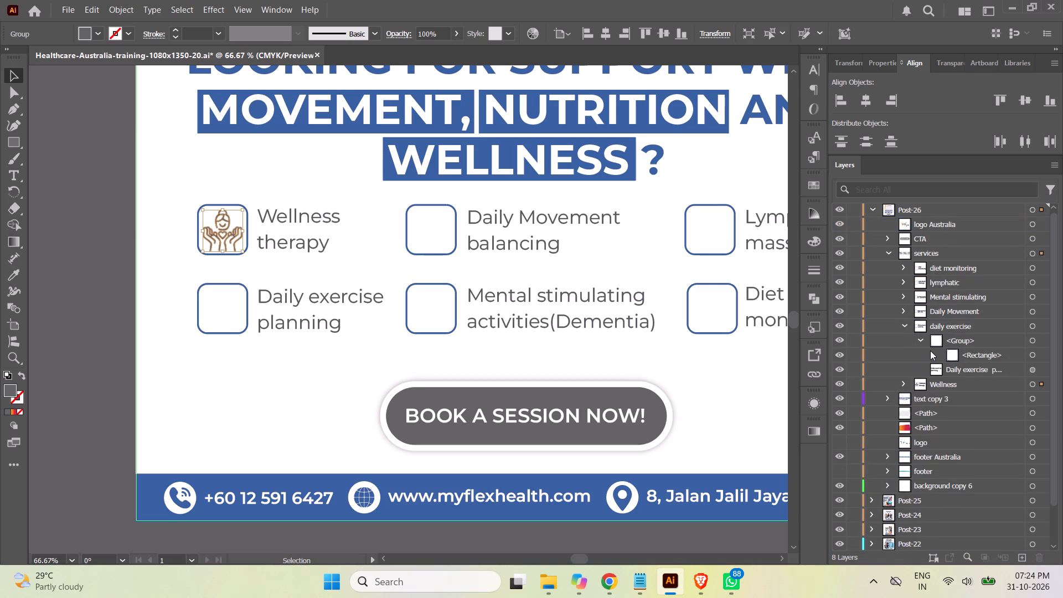
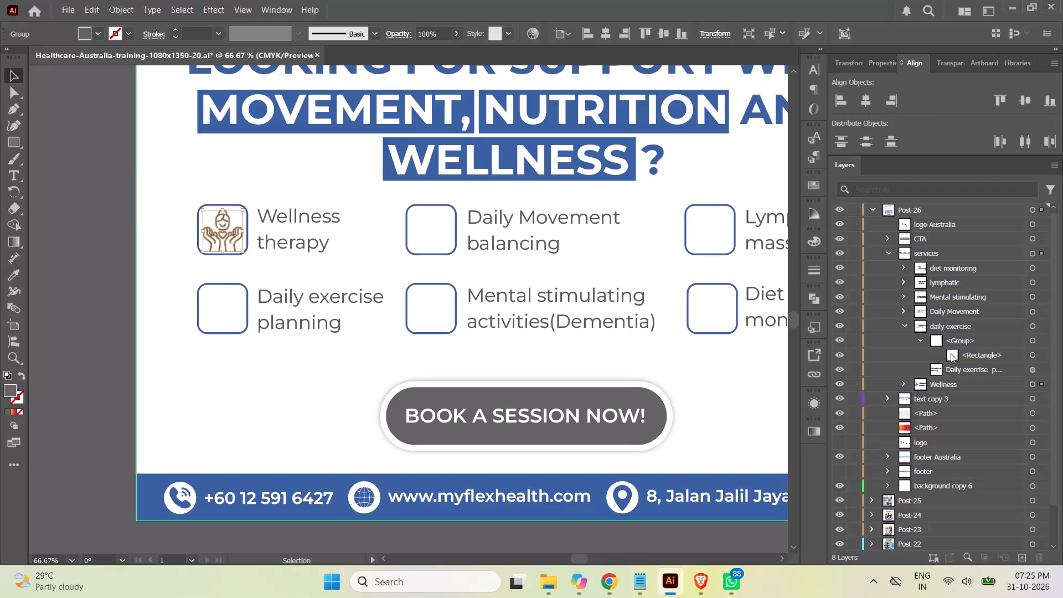
Find stretching.png in the Health Services folder in File Explorer and place it on the Post-26 artboard in Illustrator.
left_click(546, 585)
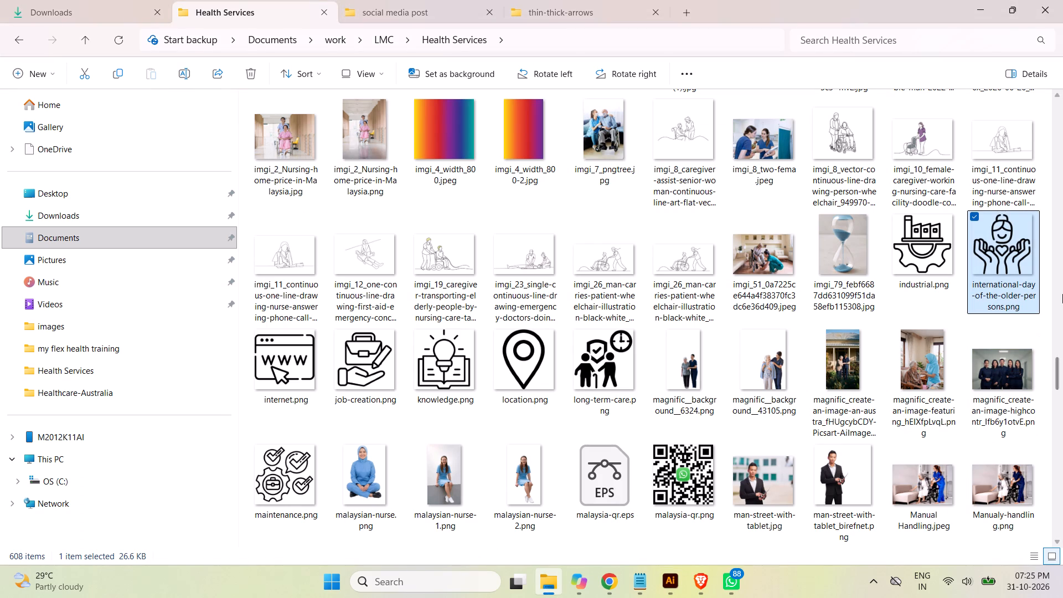
left_click_drag(1057, 372, 1061, 390)
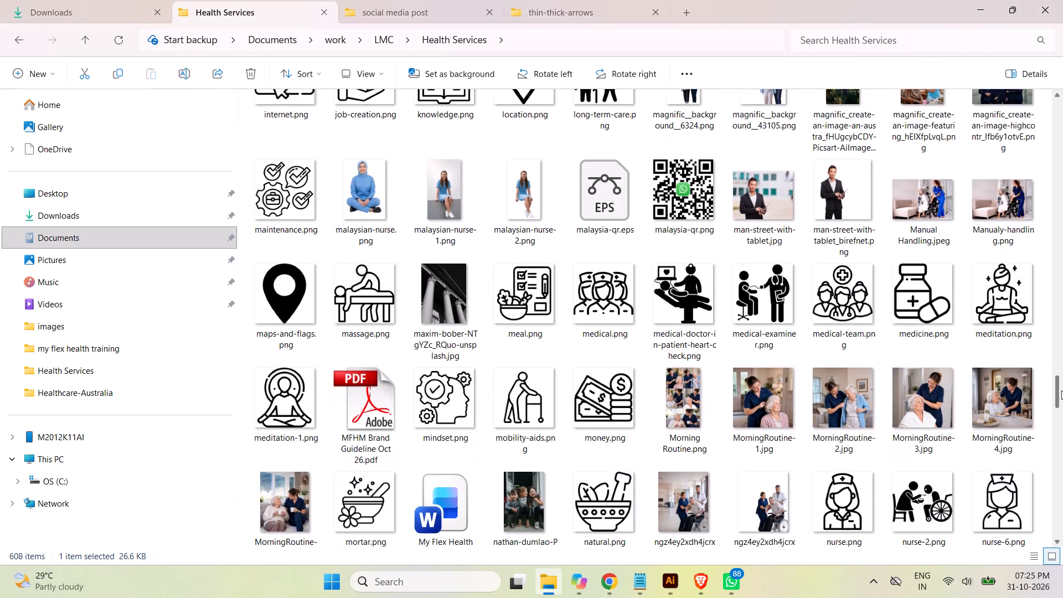
left_click_drag(1061, 390, 1062, 399)
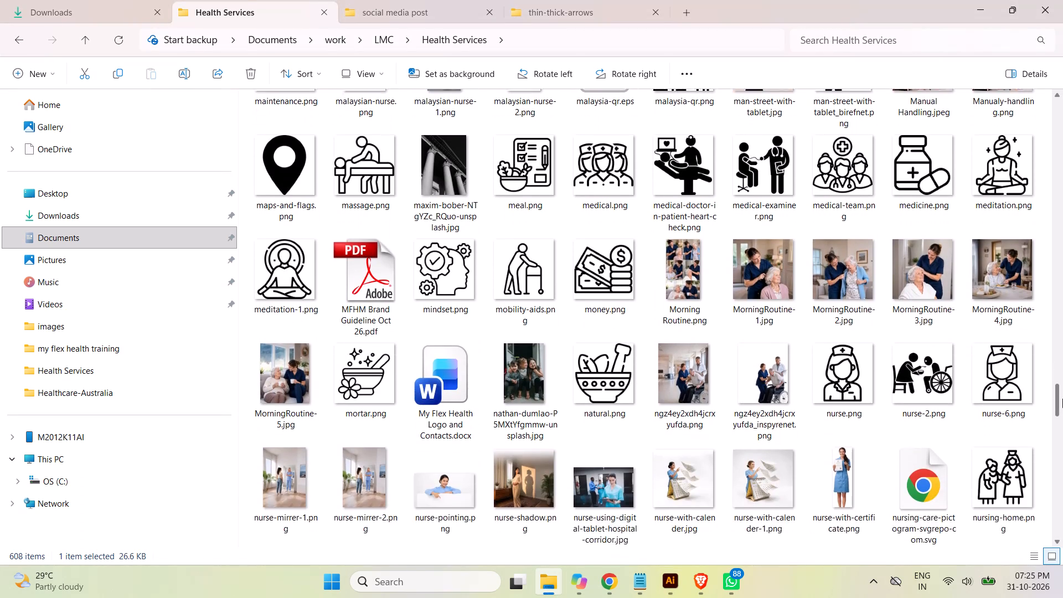
left_click_drag(1062, 399, 1062, 404)
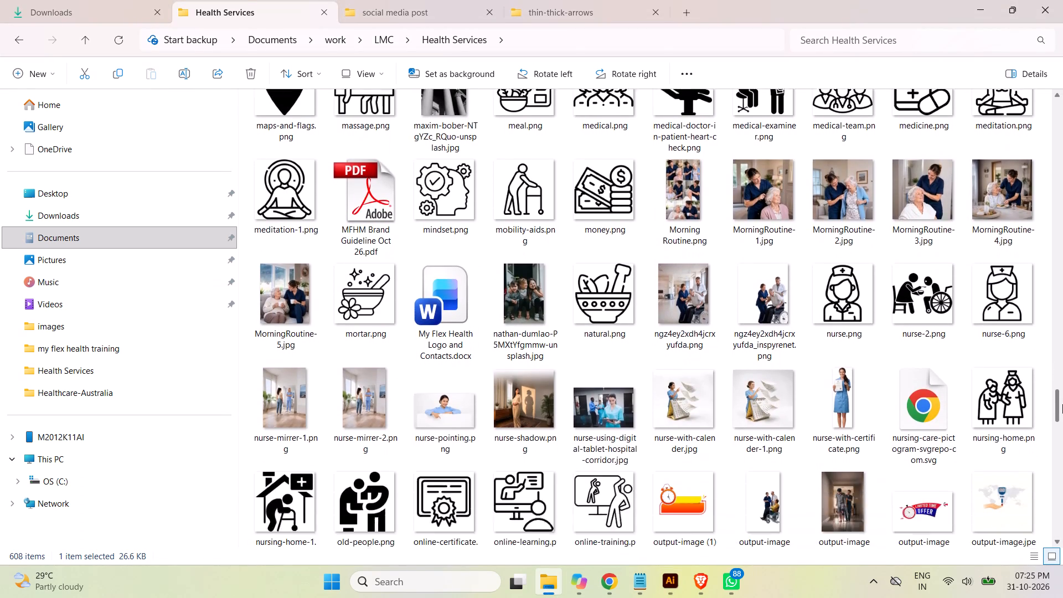
left_click_drag(1062, 404, 1062, 431)
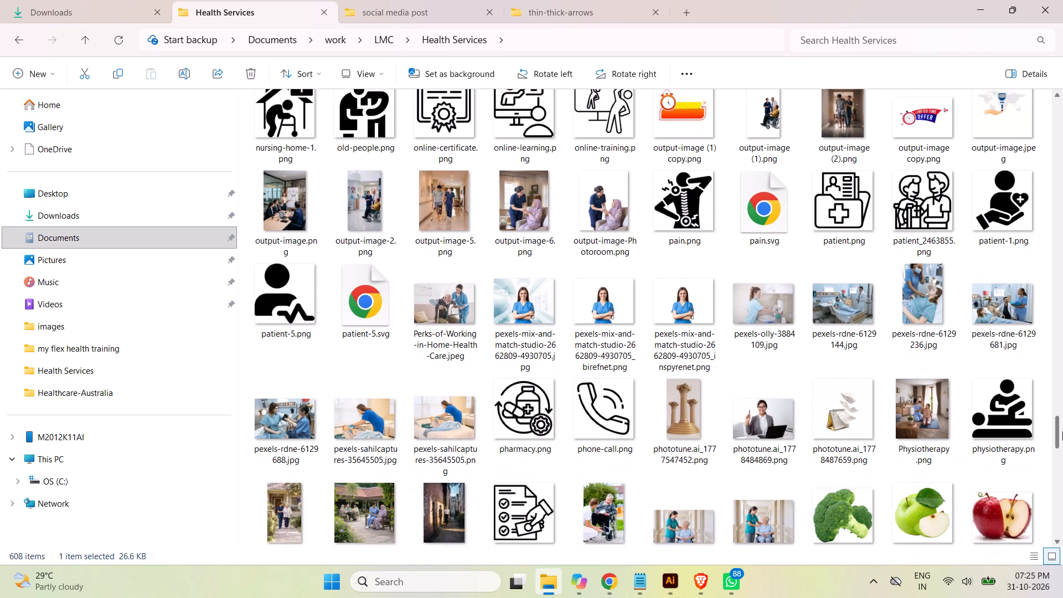
left_click_drag(1062, 431, 1062, 447)
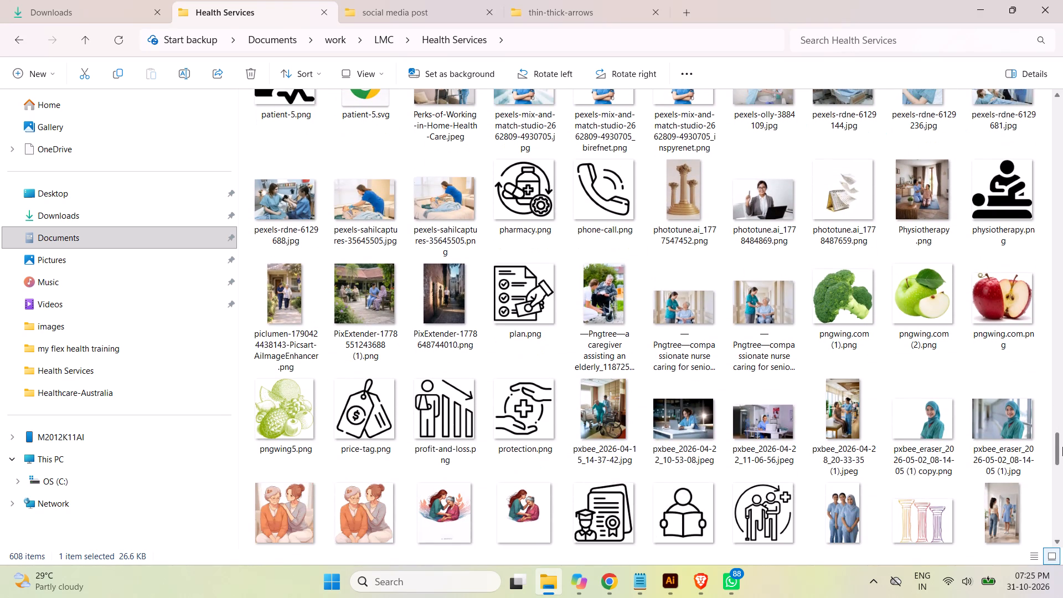
left_click_drag(1062, 447, 1062, 463)
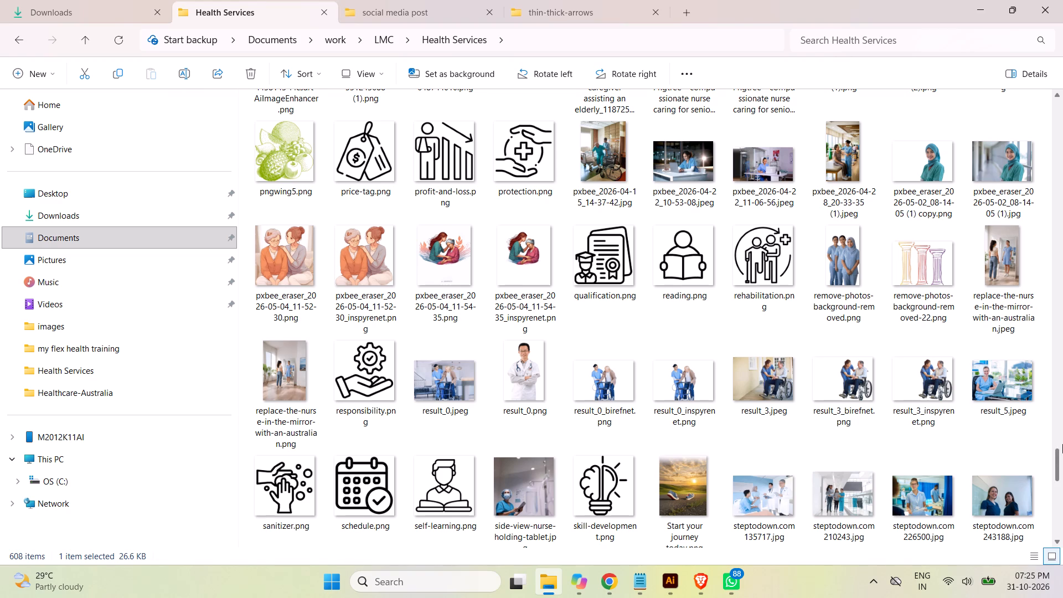
left_click_drag(1058, 466, 1061, 476)
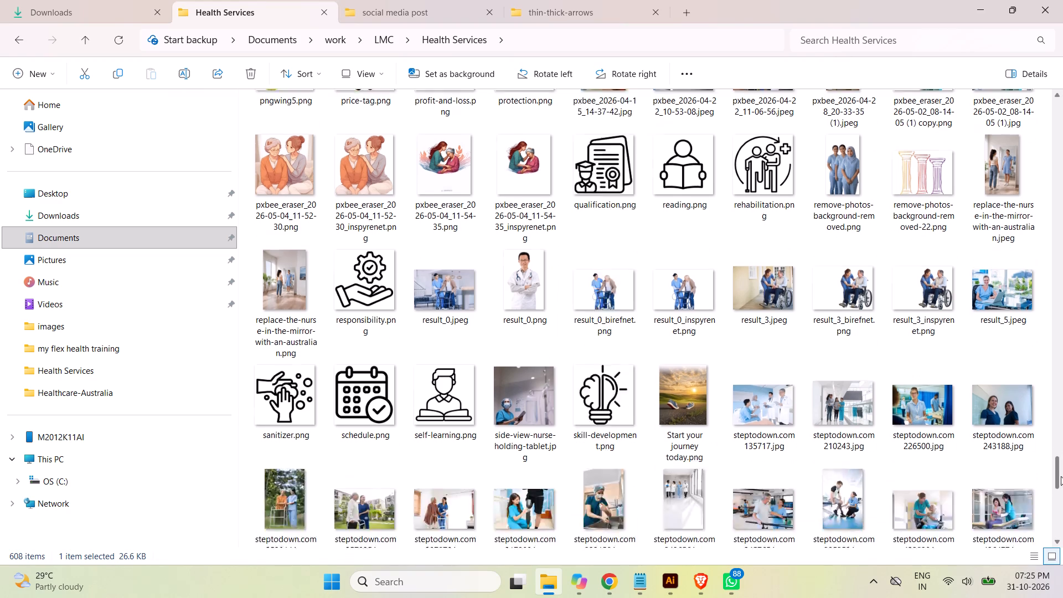
left_click_drag(1061, 476, 1062, 503)
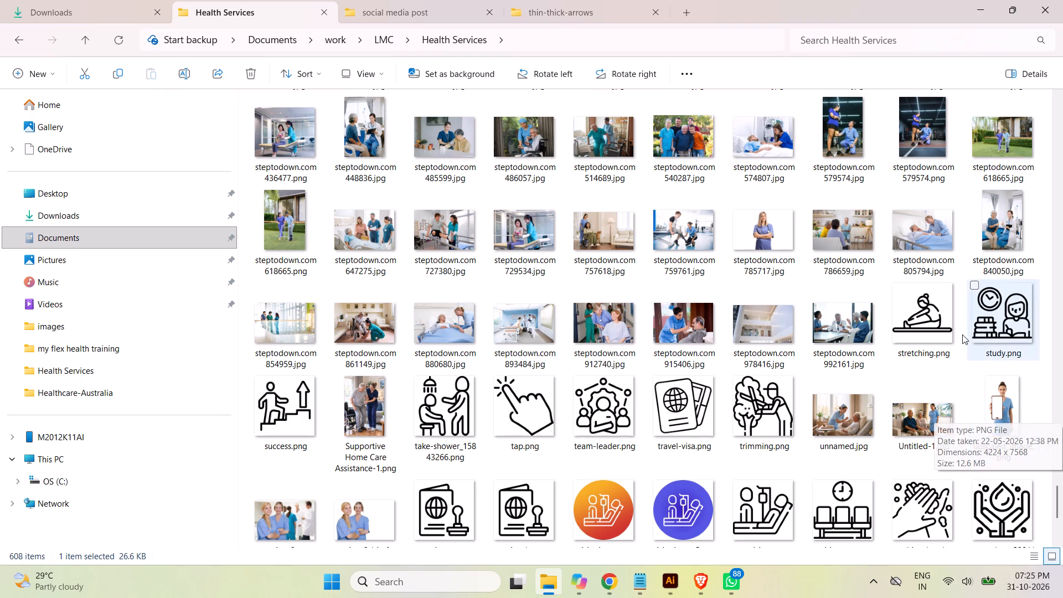
left_click_drag(937, 327, 706, 528)
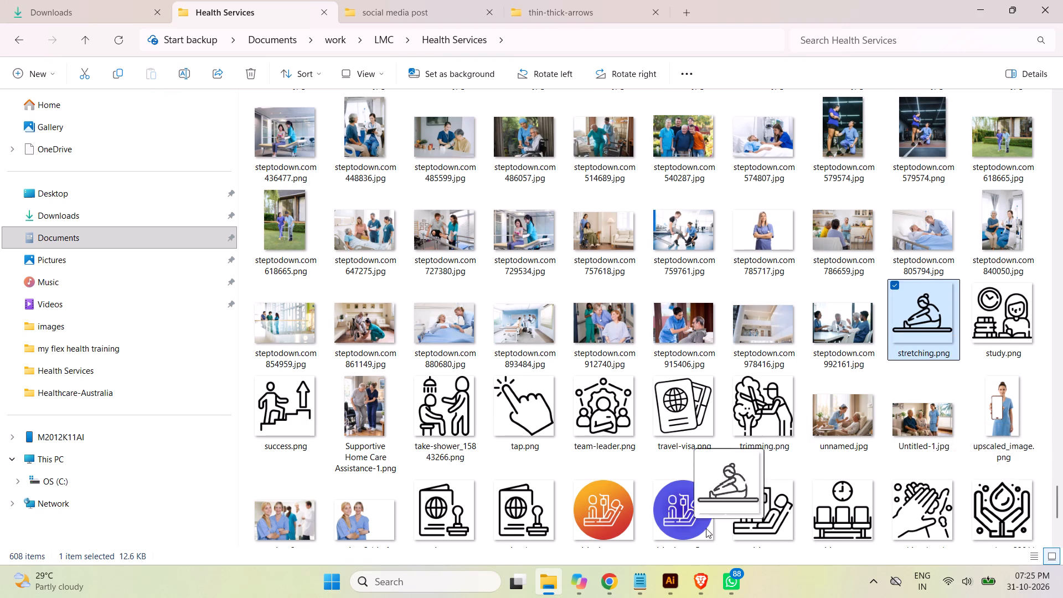
left_click_drag(706, 528, 221, 331)
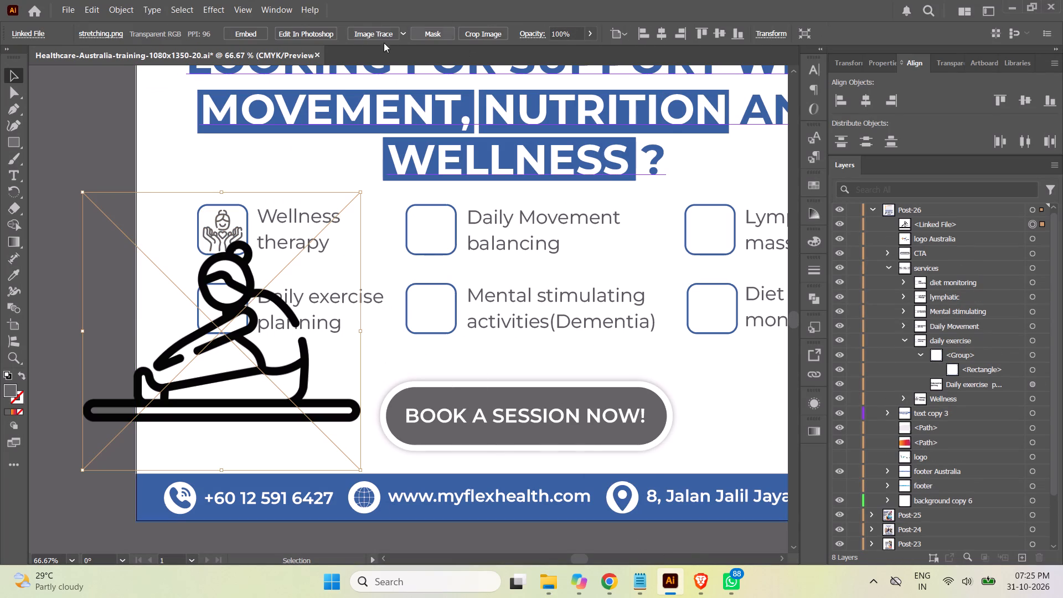
Image Trace the placed stretching image with the default preset and expand it into vector paths.
left_click(369, 35)
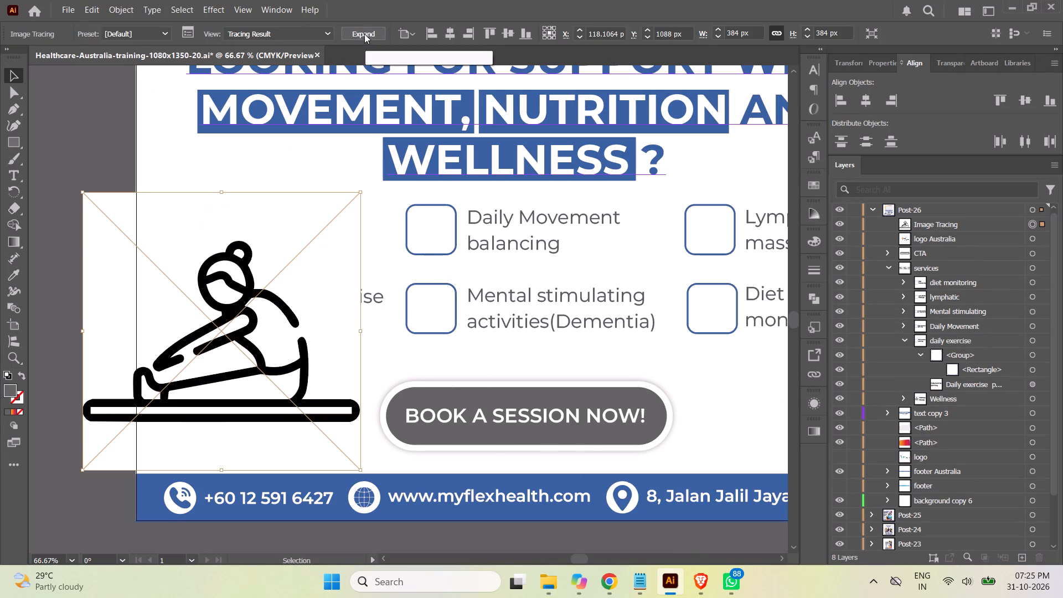
left_click(364, 33)
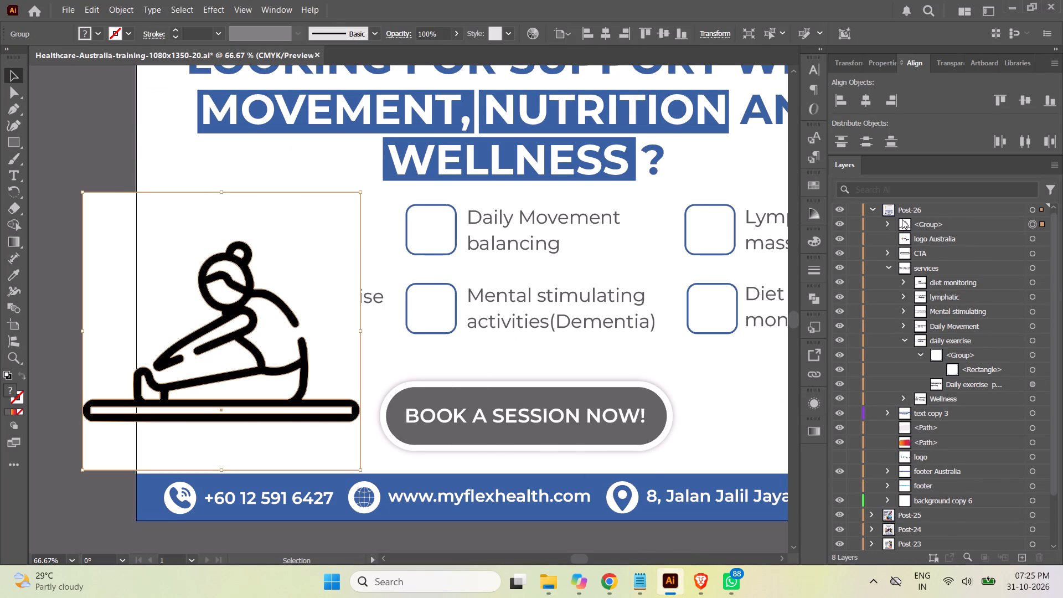
Delete the traced icon's white background and filler shapes, keeping only the black compound path, and collapse its group.
left_click(889, 224)
left_click(961, 239)
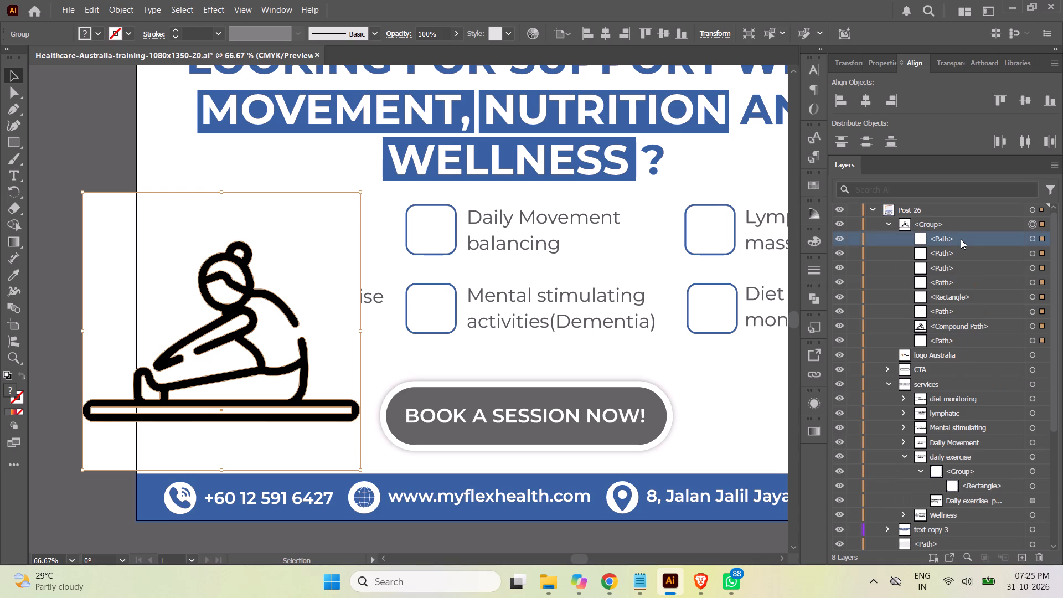
left_click(951, 312, "shift")
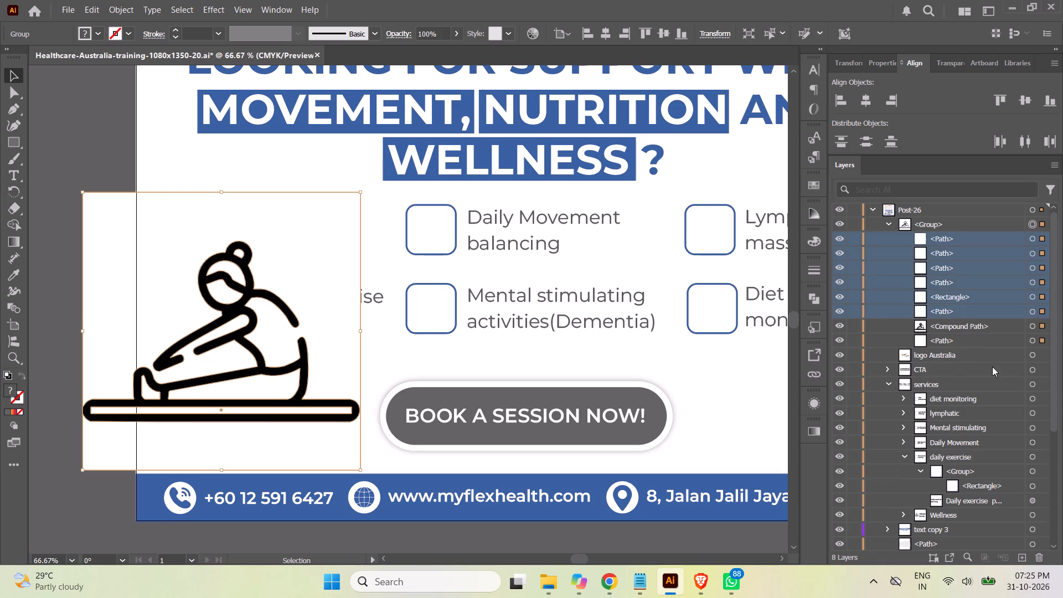
left_click(1040, 555)
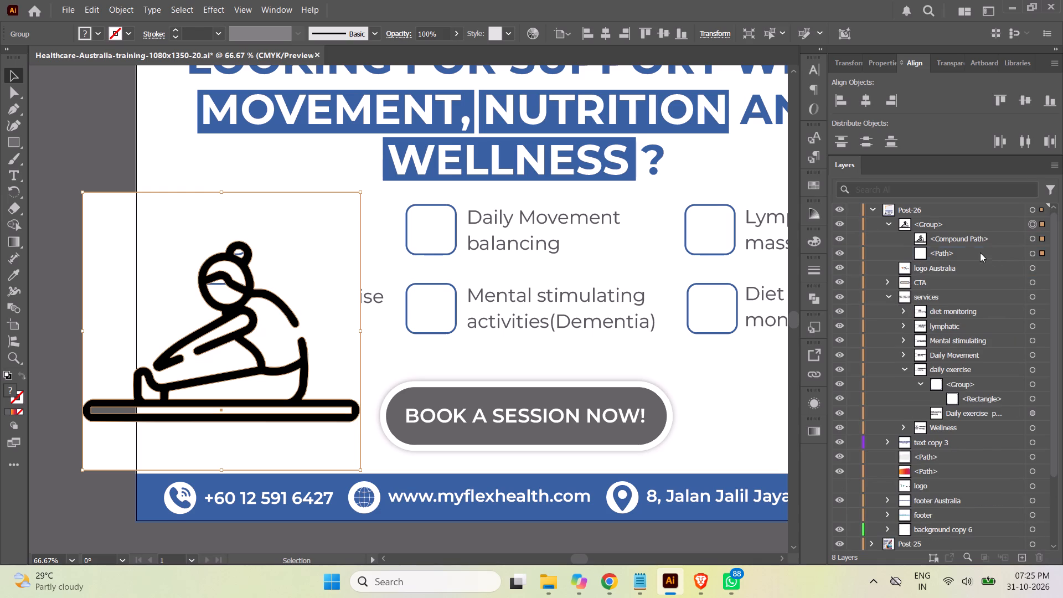
left_click(980, 252)
left_click(1040, 557)
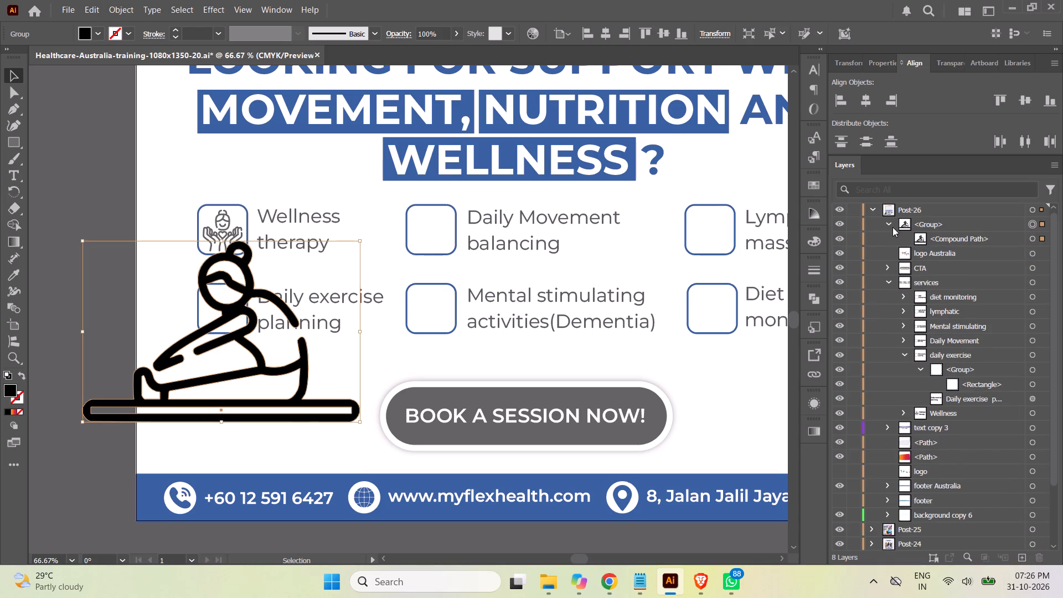
left_click(889, 221)
Scale the stretching icon down to checkbox size and move it about 166 px across and 137 px up into the Daily exercise planning checkbox.
left_click(1035, 226)
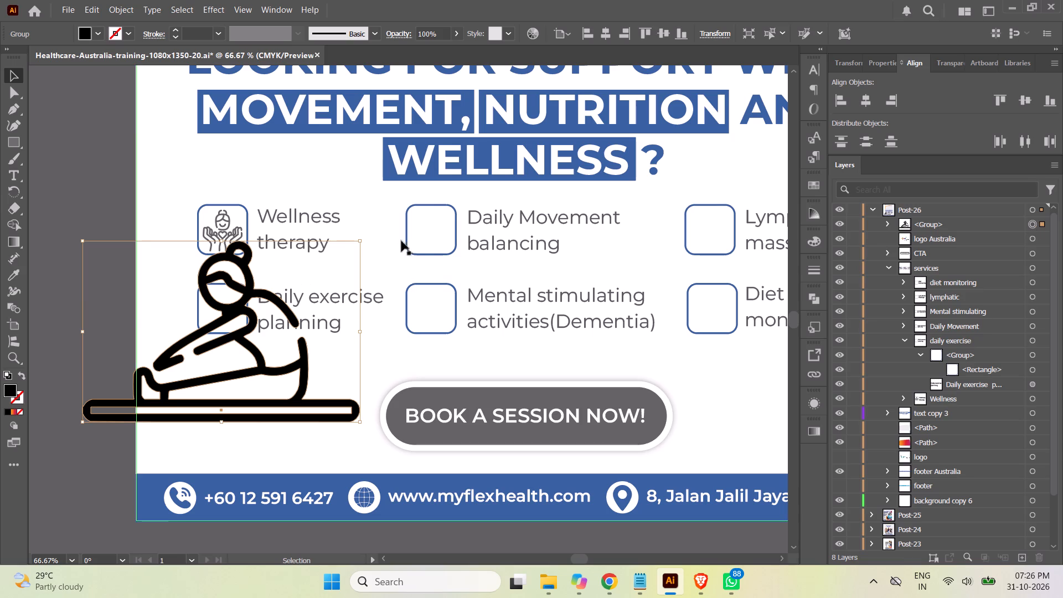
left_click_drag(360, 240, 189, 350, "shift")
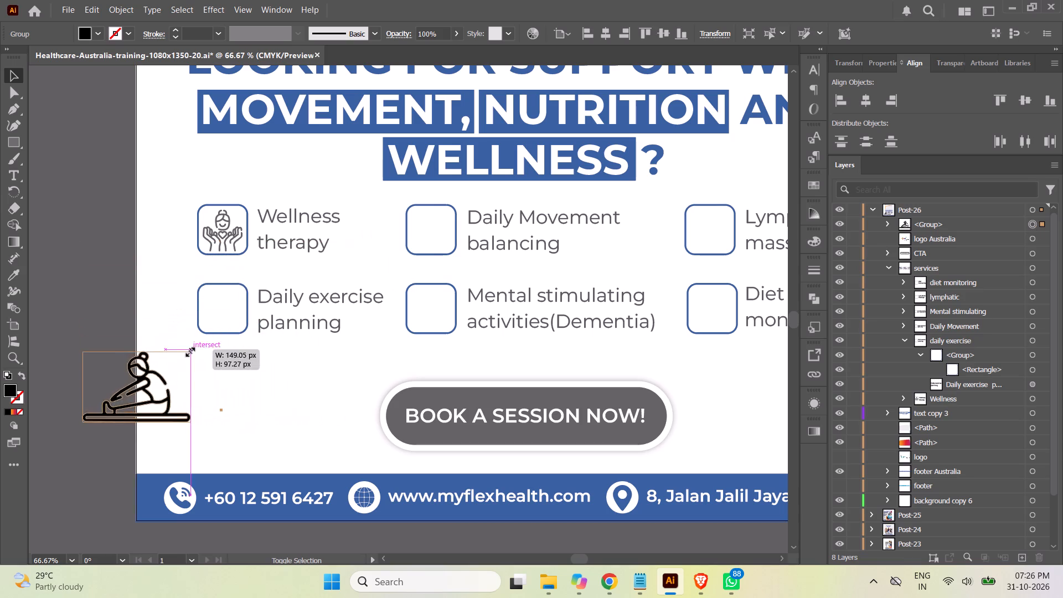
left_click_drag(189, 350, 142, 395, "shift")
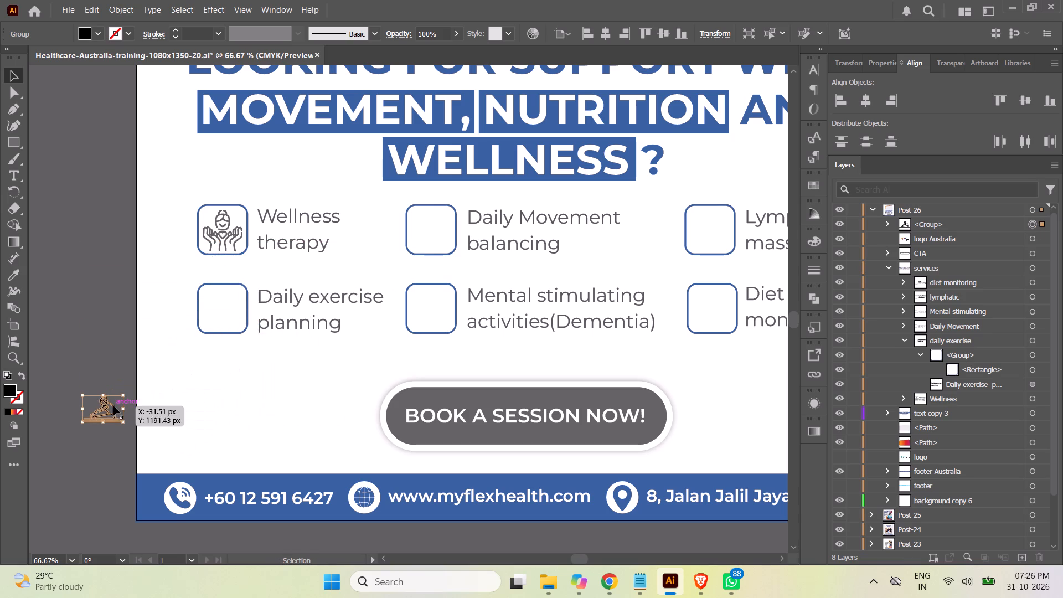
left_click_drag(112, 405, 232, 307)
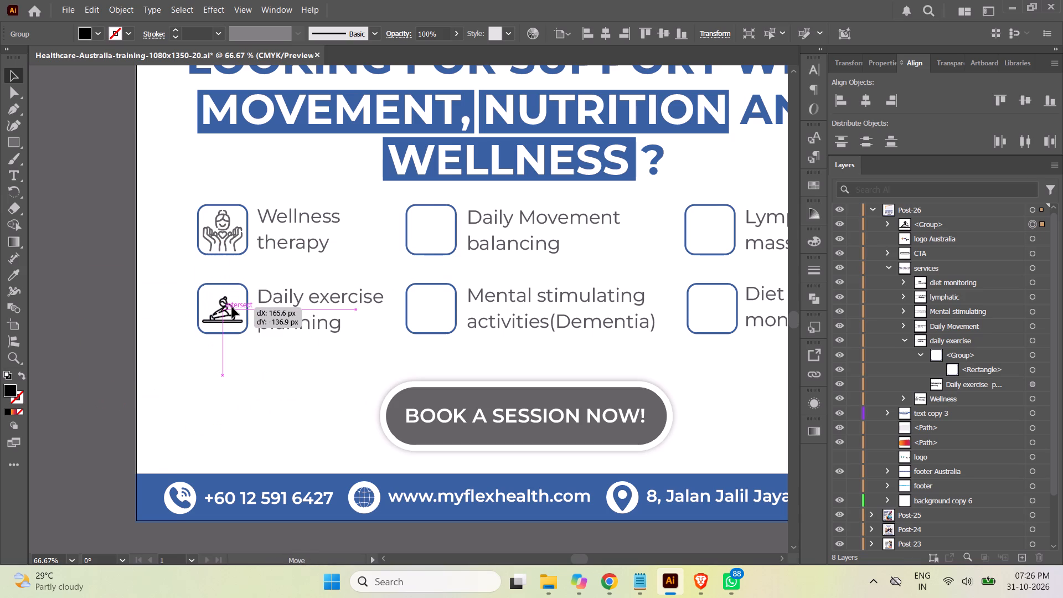
left_click_drag(232, 307, 233, 306)
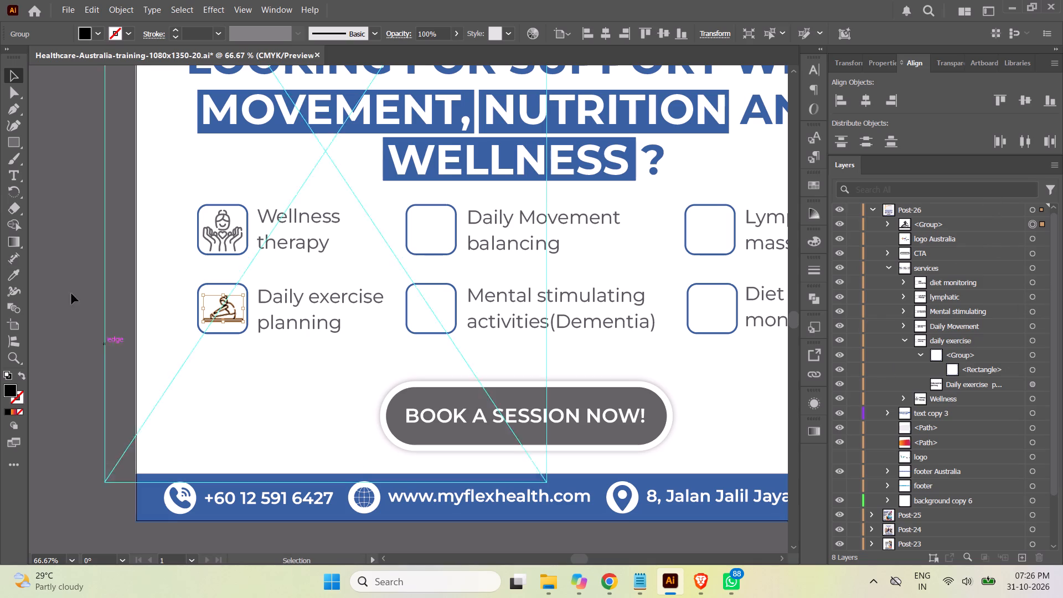
Recolour the stretching icon with the grey sampled from the BOOK A SESSION NOW! button and set its stroke to none.
left_click(16, 270)
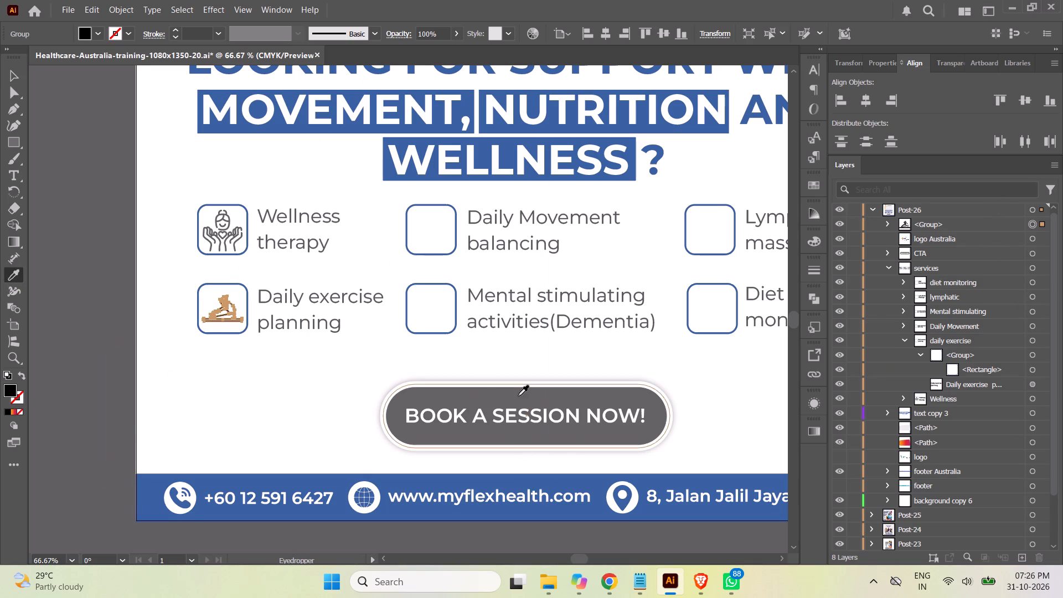
left_click(518, 396)
left_click(125, 33)
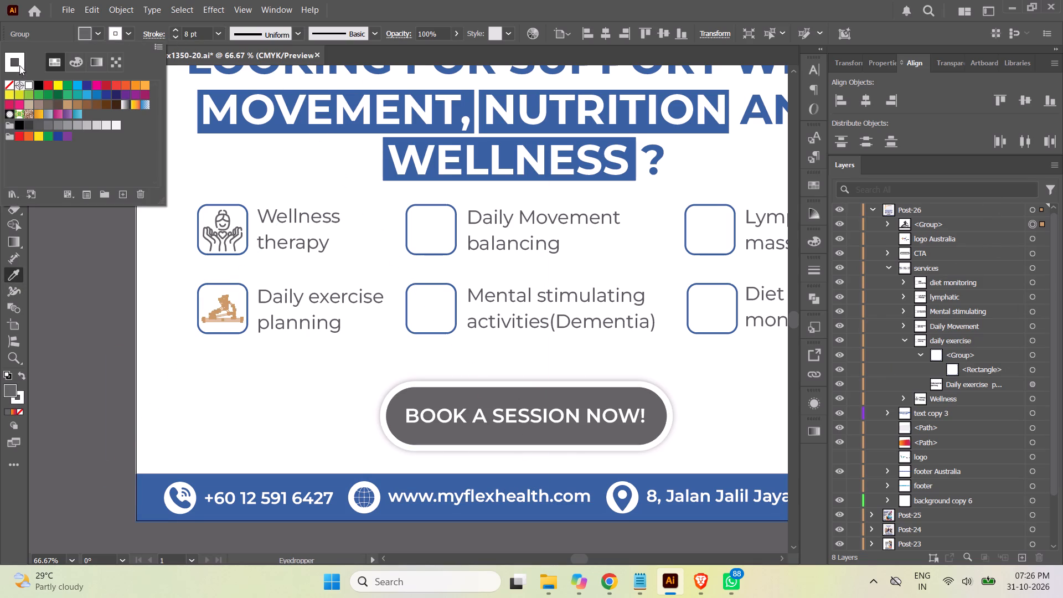
left_click(12, 85)
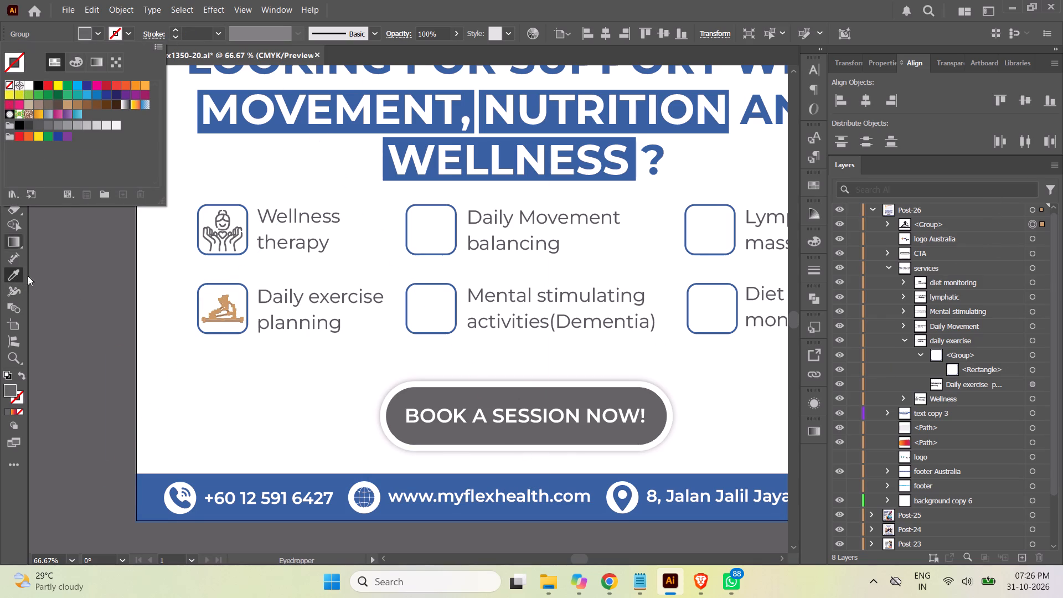
left_click(68, 270)
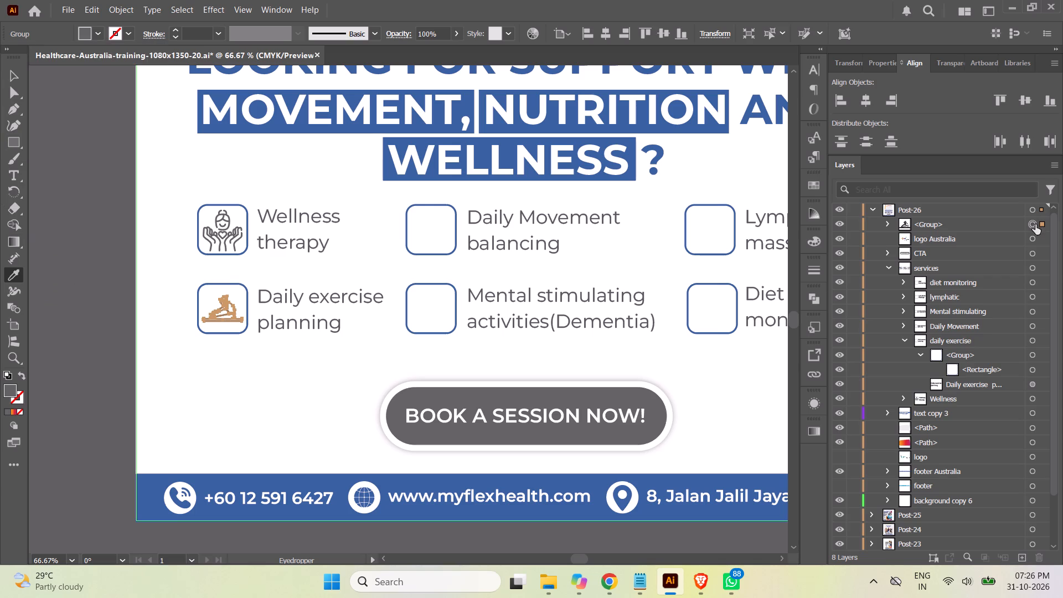
Move the stretching icon's group into the checkbox group inside daily exercise, collapse that entry and deselect the icon.
left_click(990, 225)
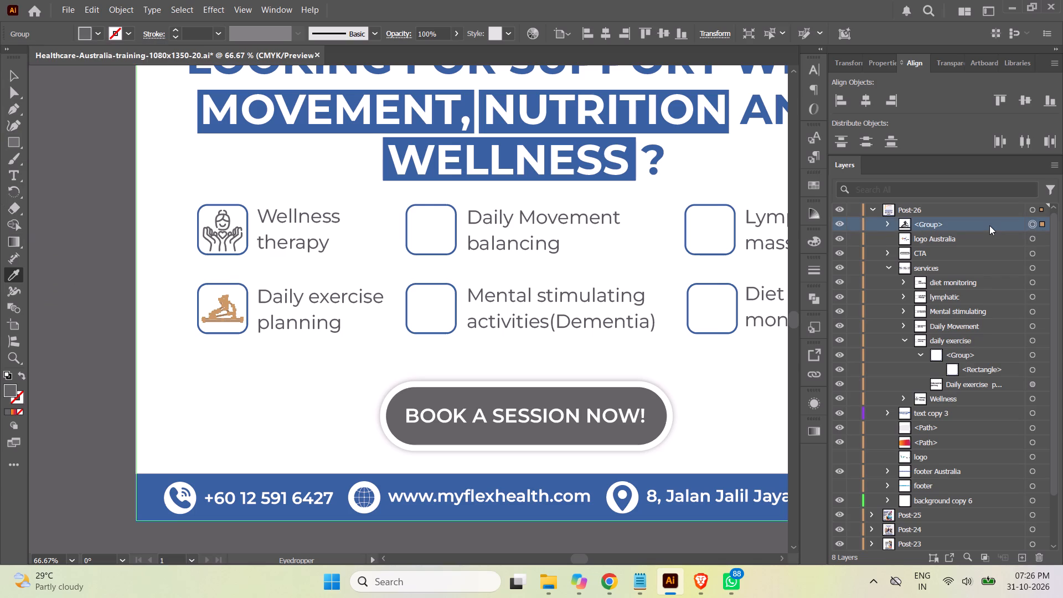
left_click_drag(989, 225, 979, 366)
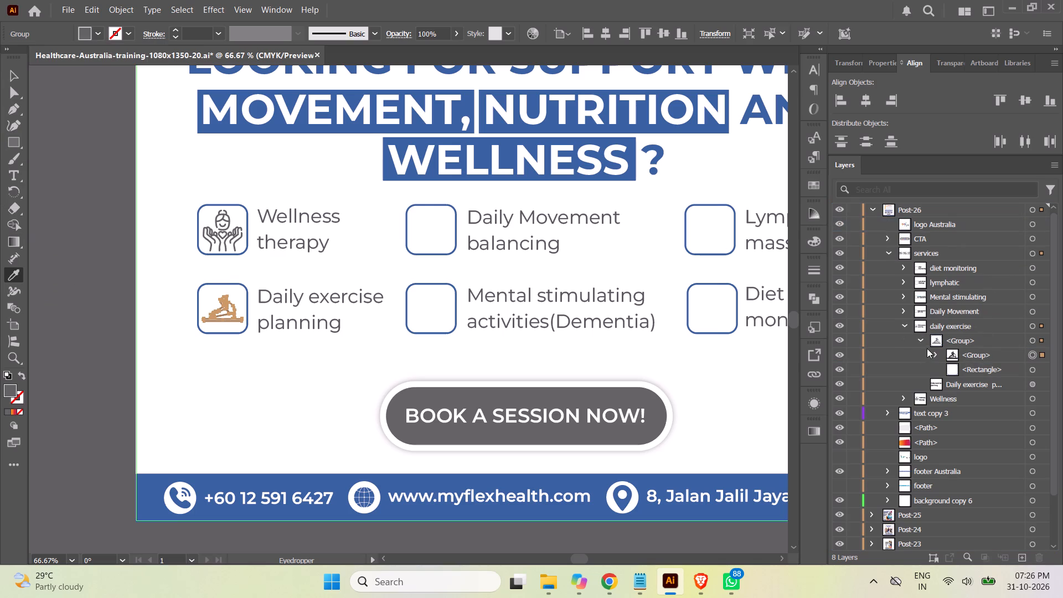
left_click(922, 339)
left_click(905, 327)
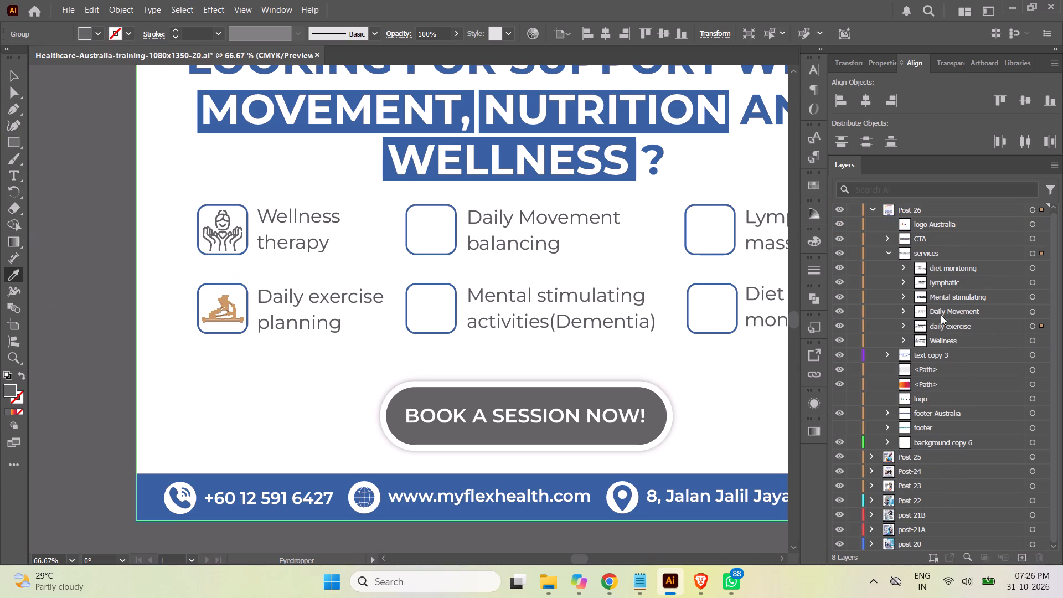
left_click(12, 76)
left_click(56, 200)
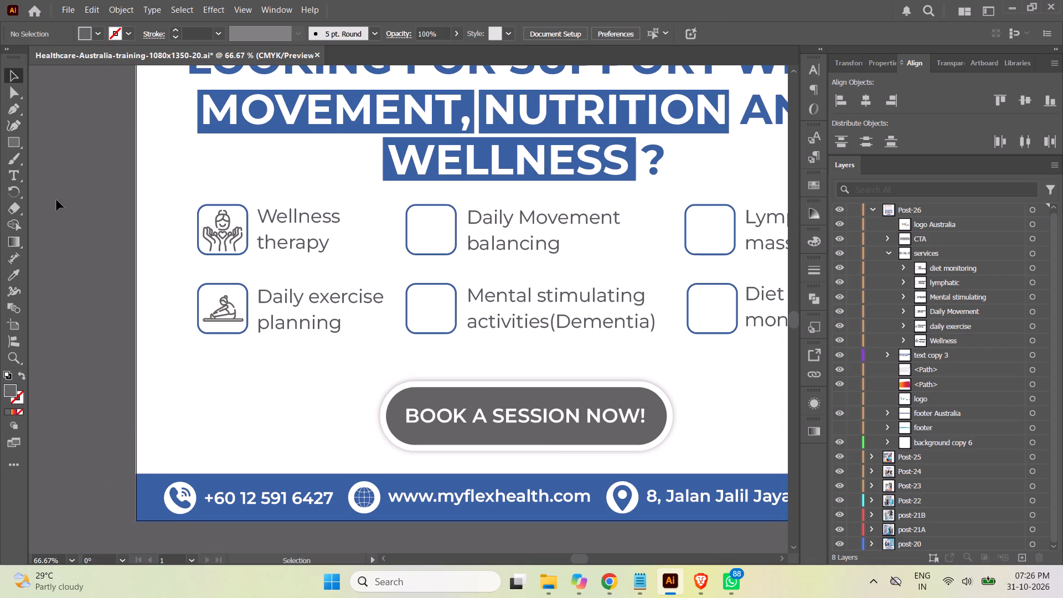
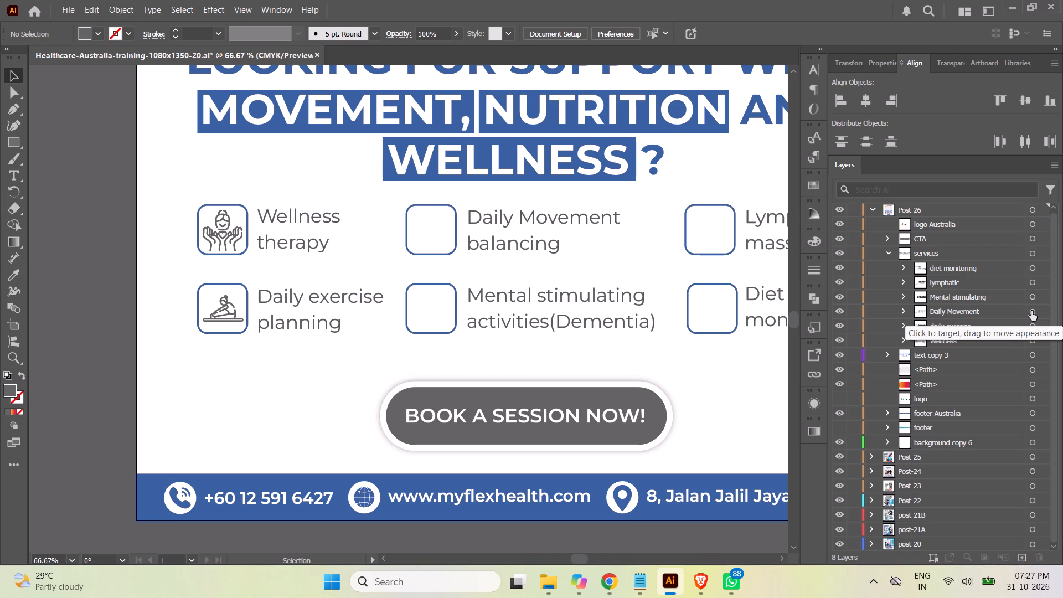
Expand the Daily Movement entry and its checkbox group in the services layer, and select the empty checkbox rectangle.
left_click(1031, 311)
left_click(905, 310)
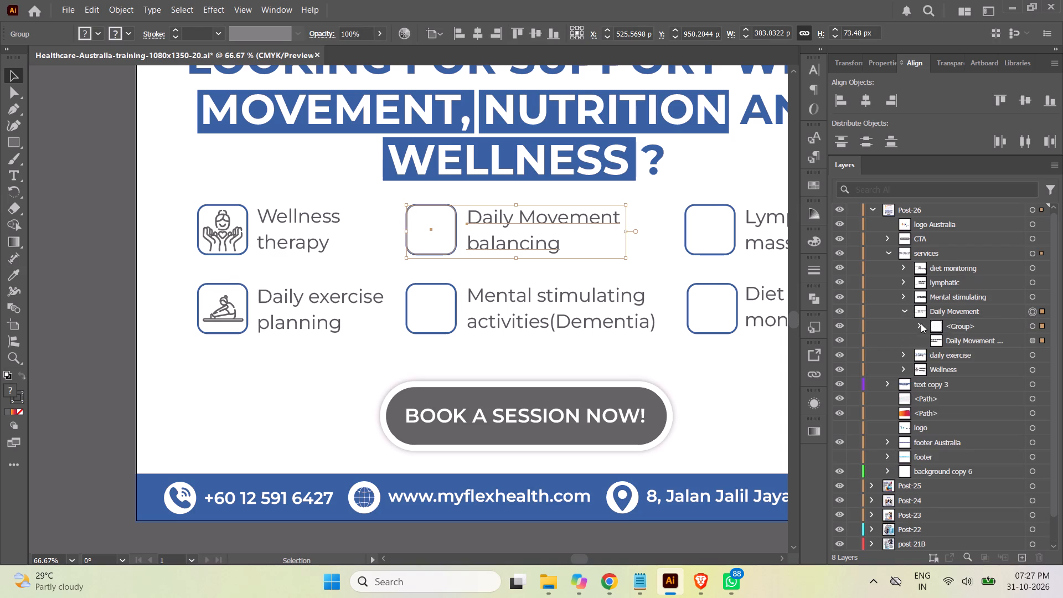
left_click(918, 326)
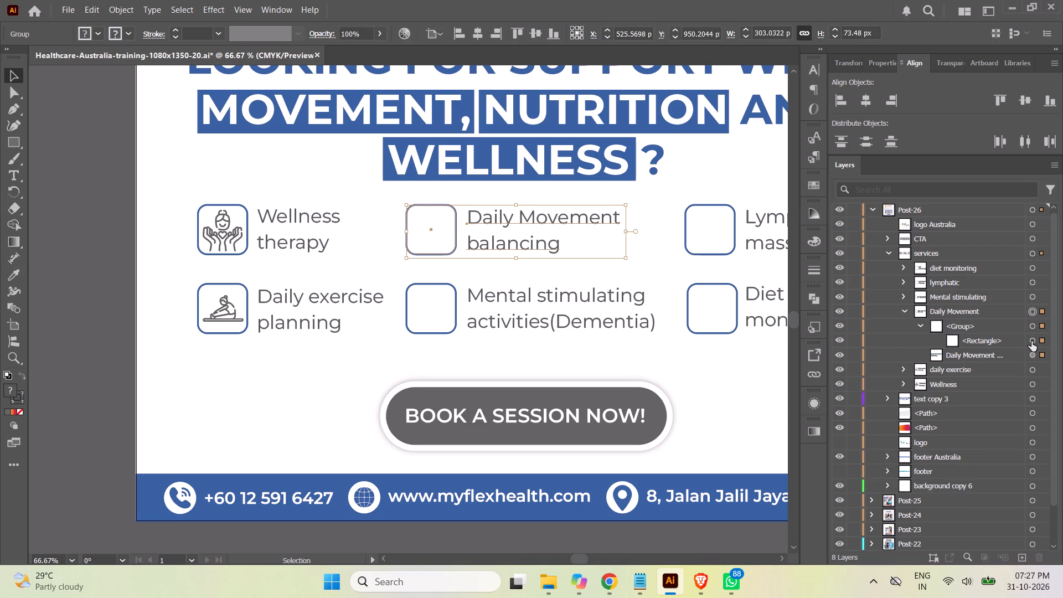
left_click(1031, 341)
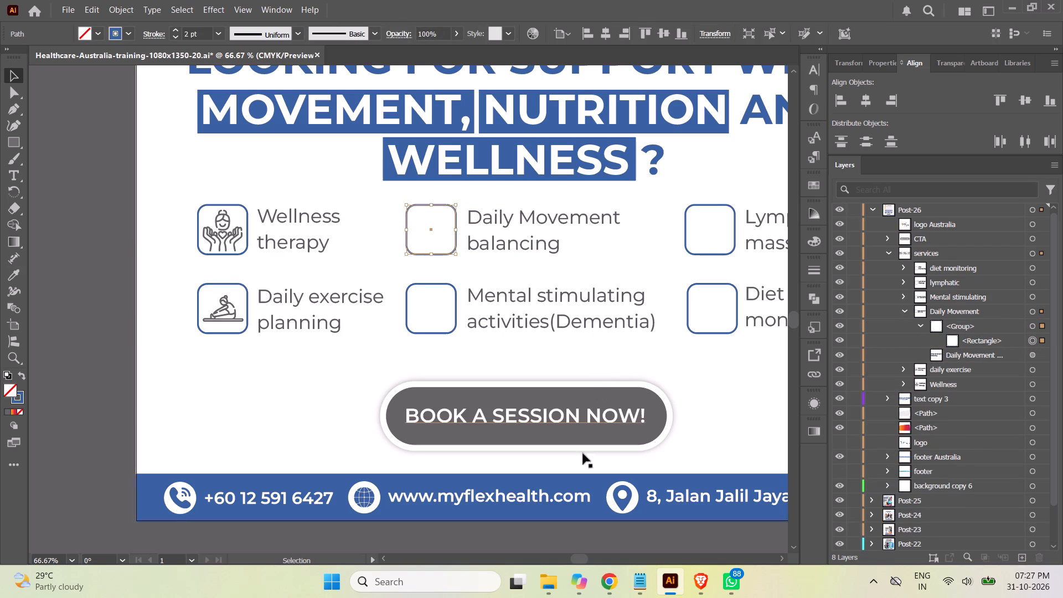
Switch to File Explorer and look through the Health Services folder for an icon suited to Daily Movement balancing.
left_click(550, 580)
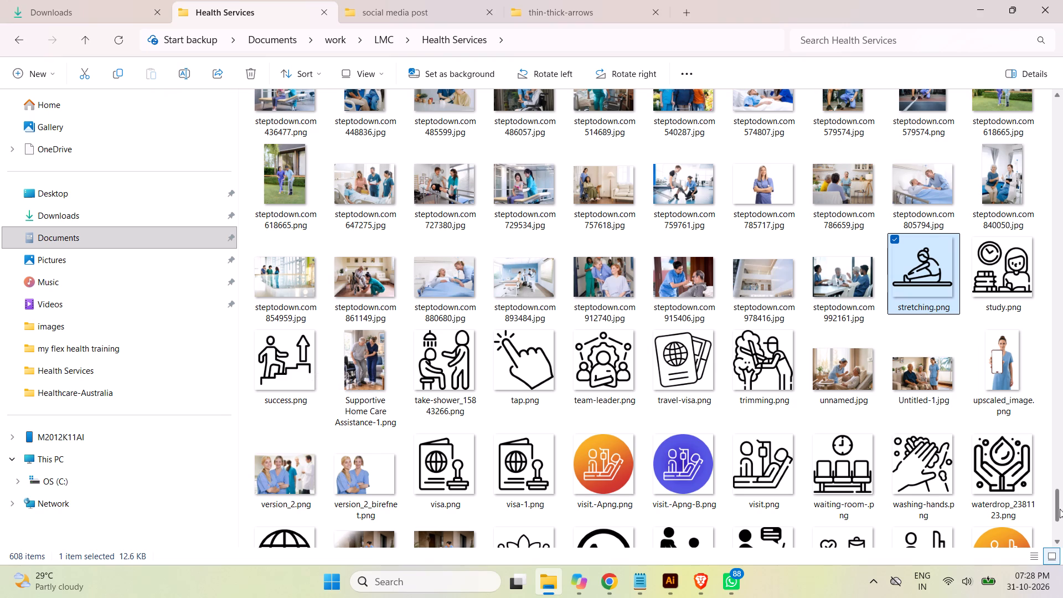
left_click_drag(1056, 509, 1062, 533)
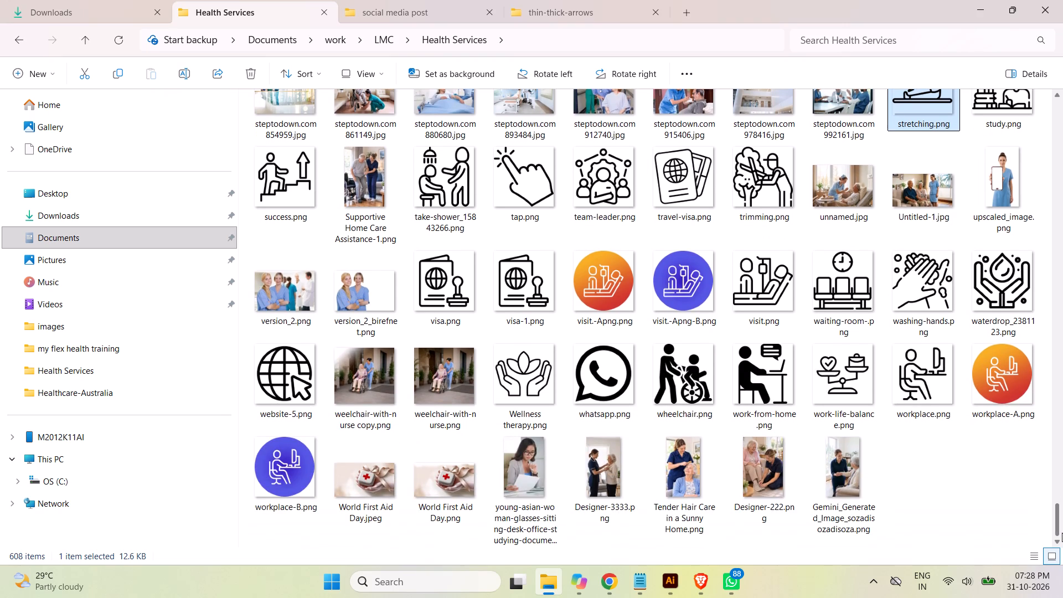
left_click_drag(1062, 533, 1062, 533)
left_click_drag(1062, 533, 1062, 483)
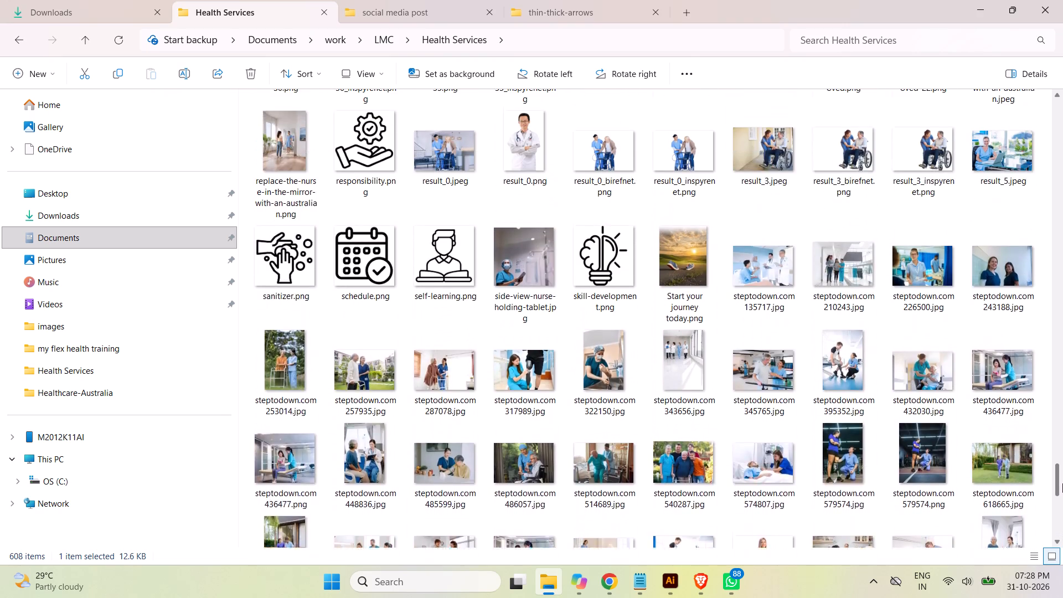
left_click_drag(1062, 483, 1062, 429)
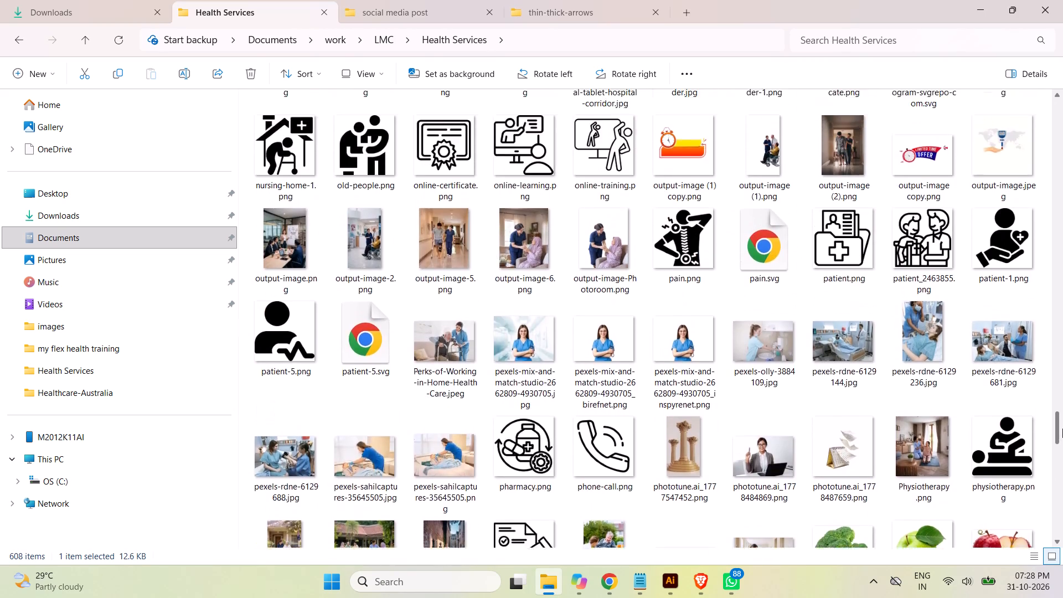
left_click_drag(1062, 429, 1062, 416)
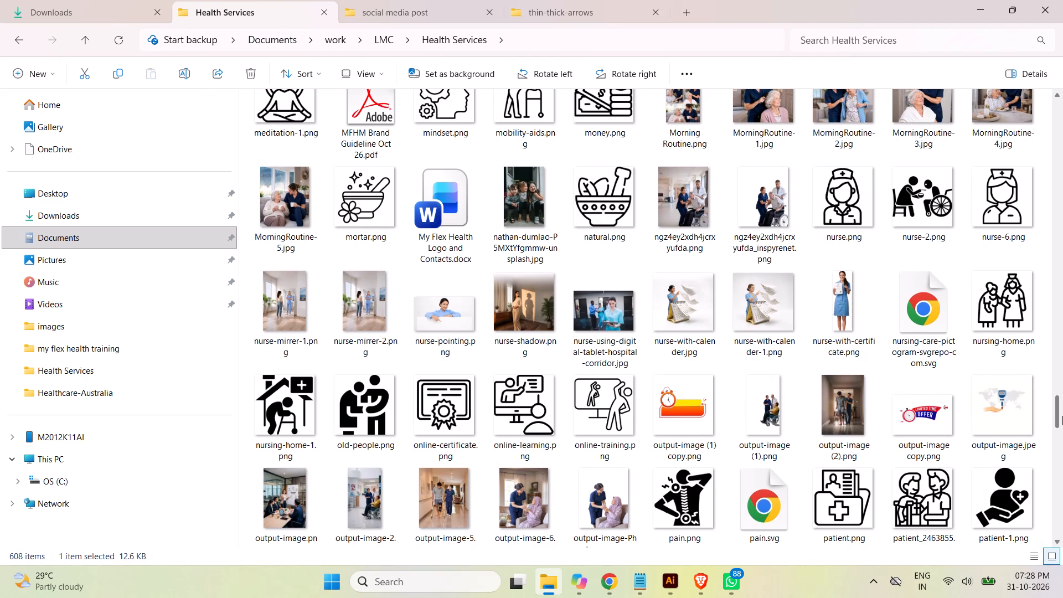
left_click_drag(1062, 416, 1062, 408)
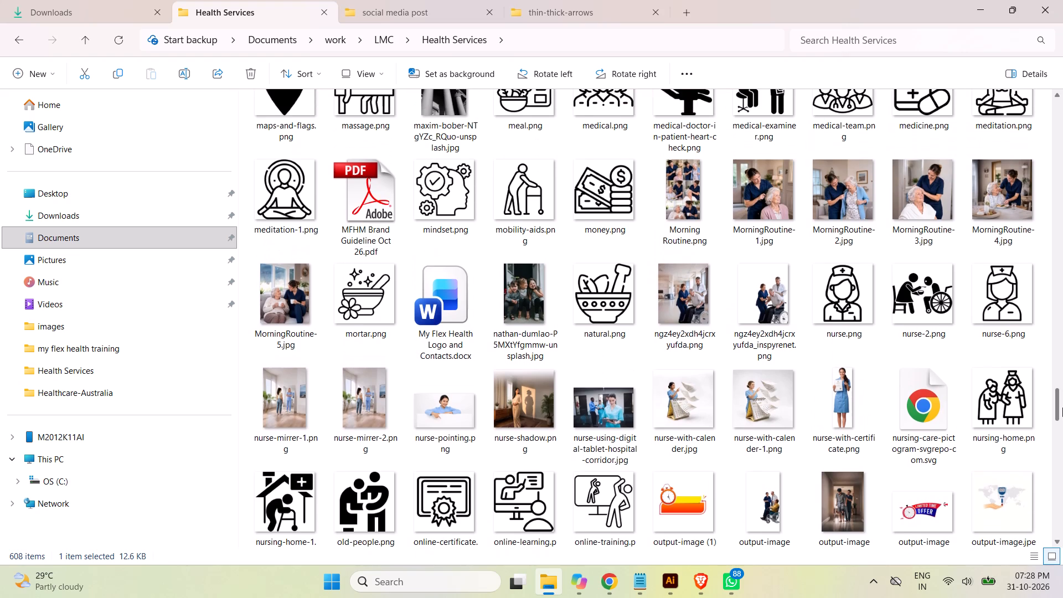
left_click_drag(1062, 408, 1062, 395)
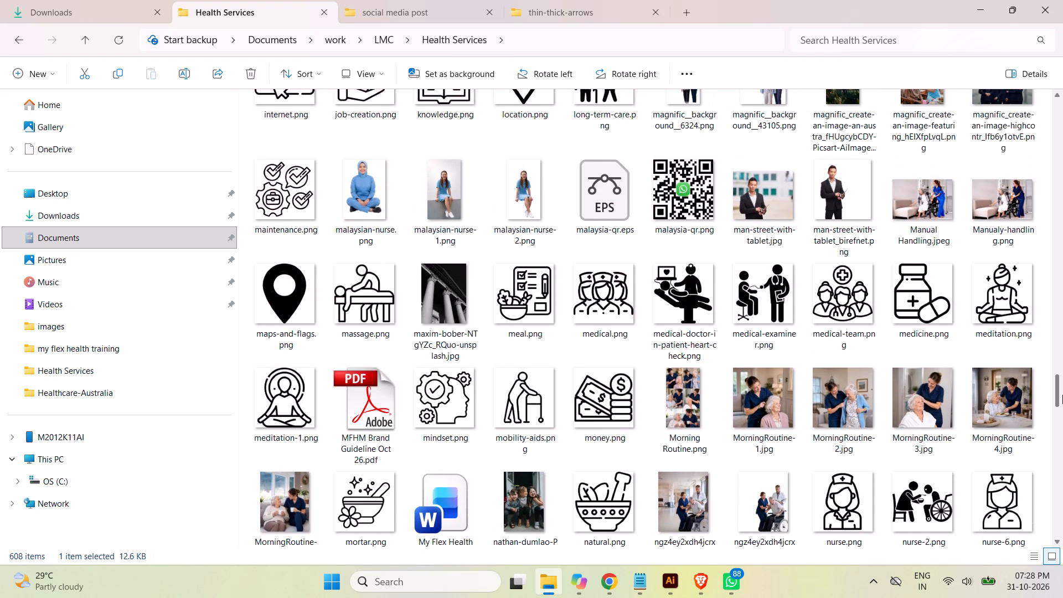
left_click_drag(1062, 395, 1062, 386)
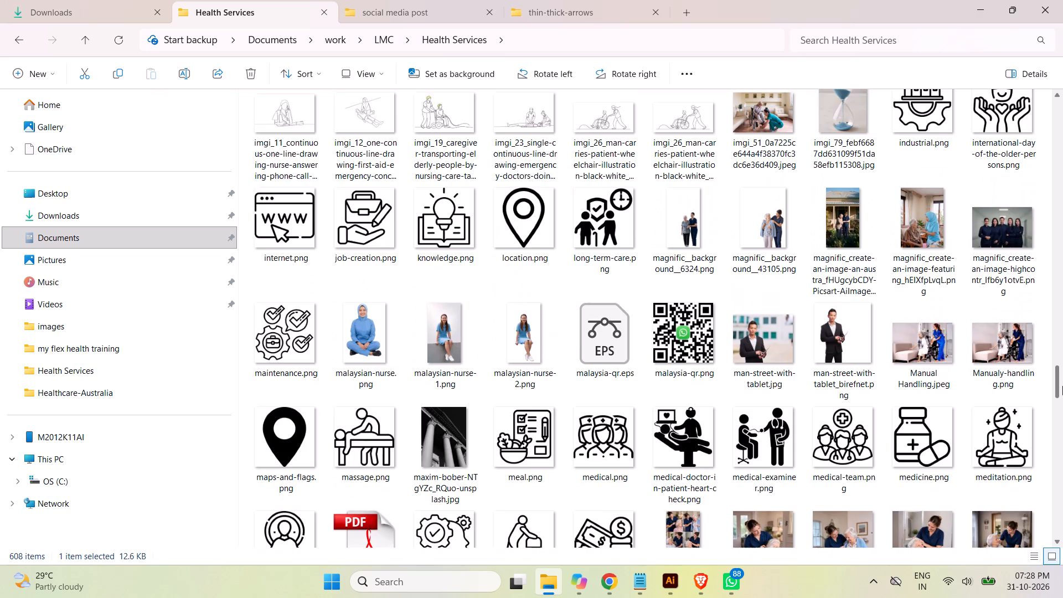
left_click_drag(1062, 386, 1062, 373)
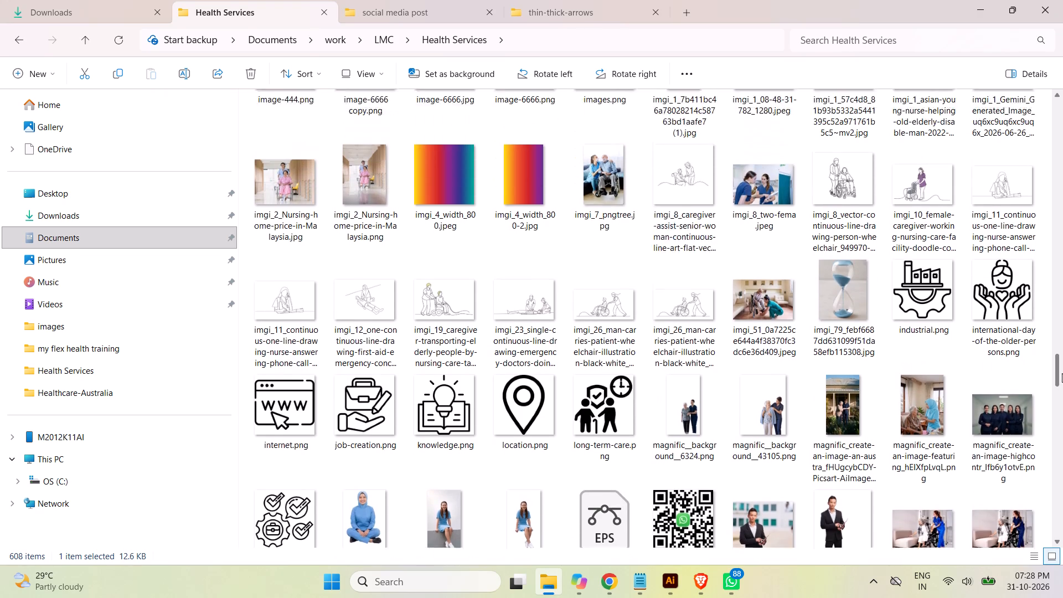
left_click_drag(1062, 373, 1062, 328)
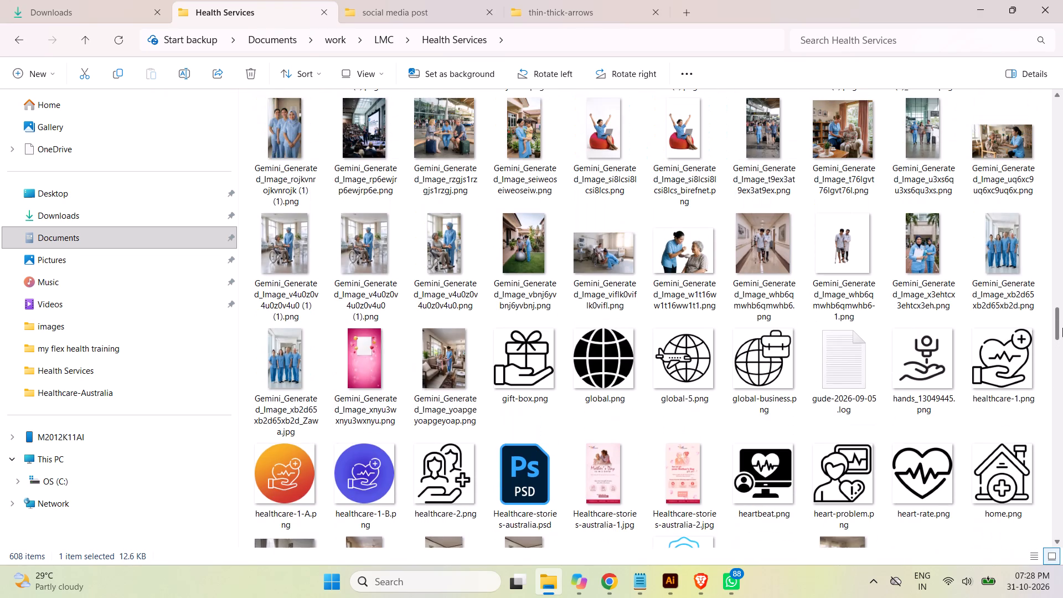
left_click_drag(1062, 328, 1062, 288)
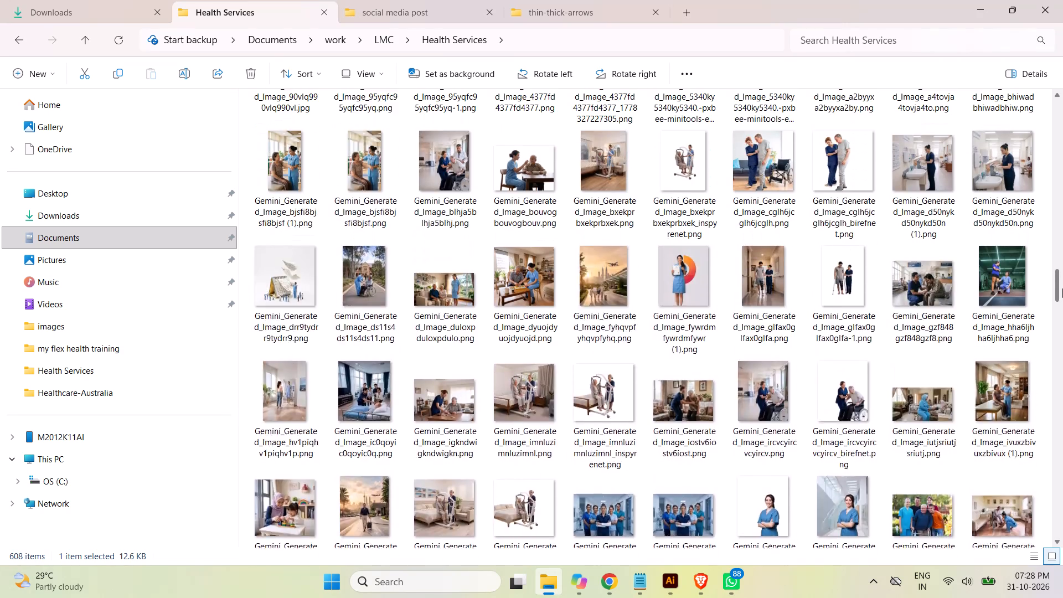
left_click_drag(1062, 288, 1062, 257)
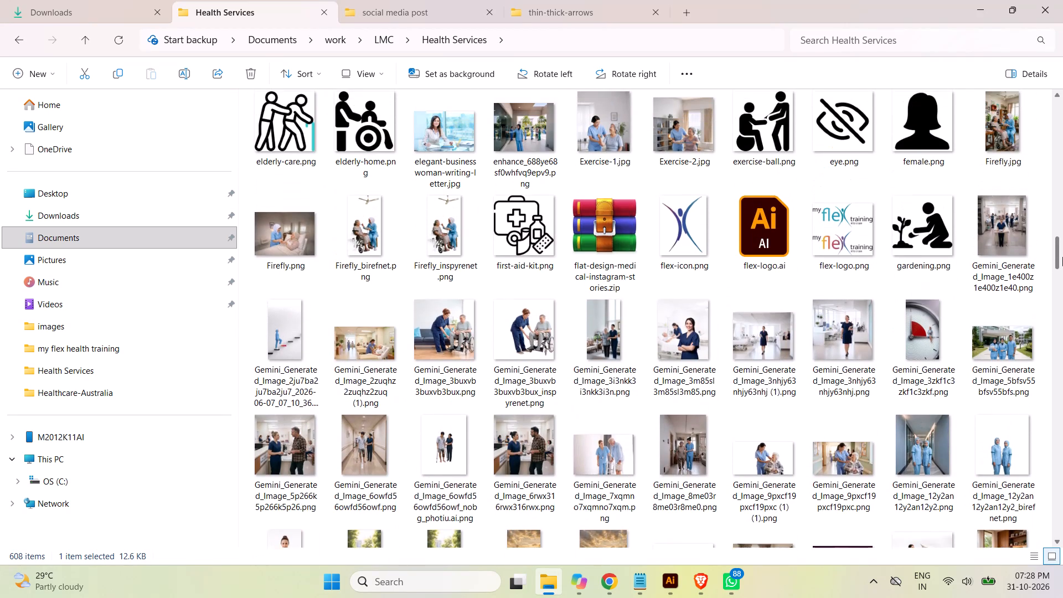
left_click_drag(1062, 257, 1062, 233)
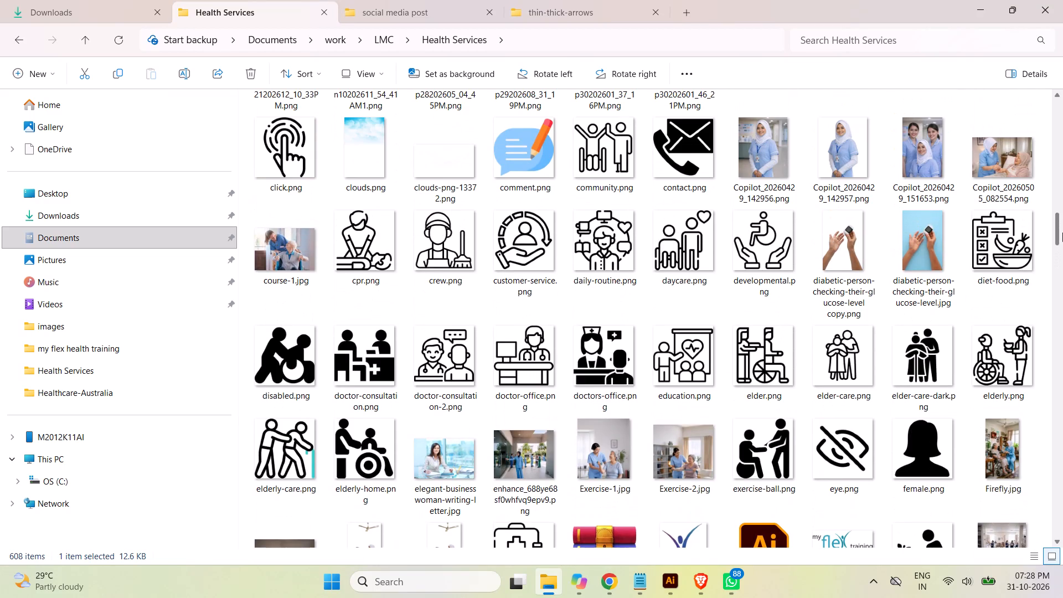
left_click_drag(1062, 233, 1062, 228)
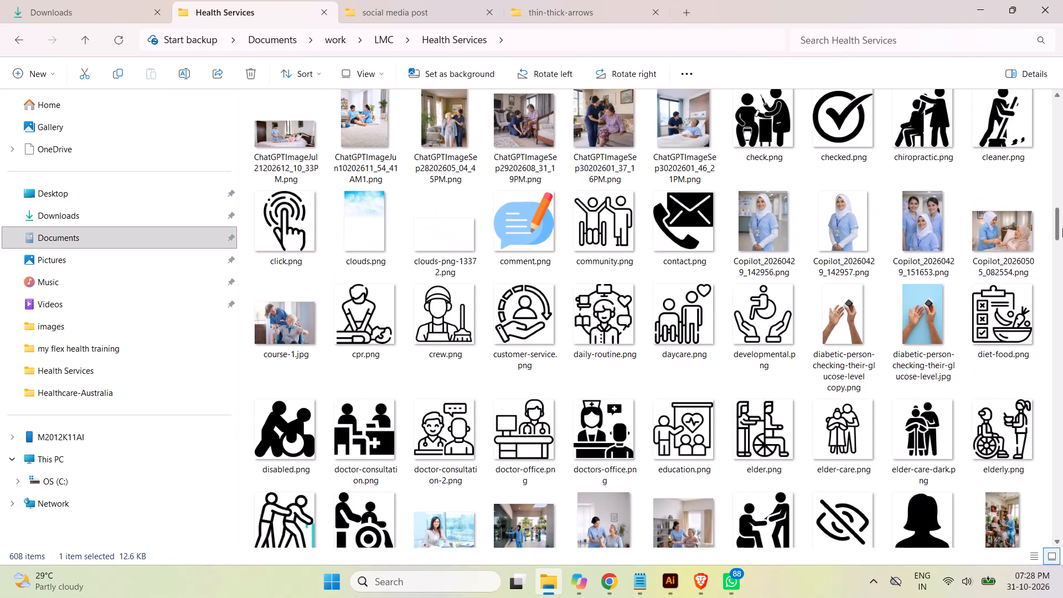
left_click_drag(1062, 228, 1062, 208)
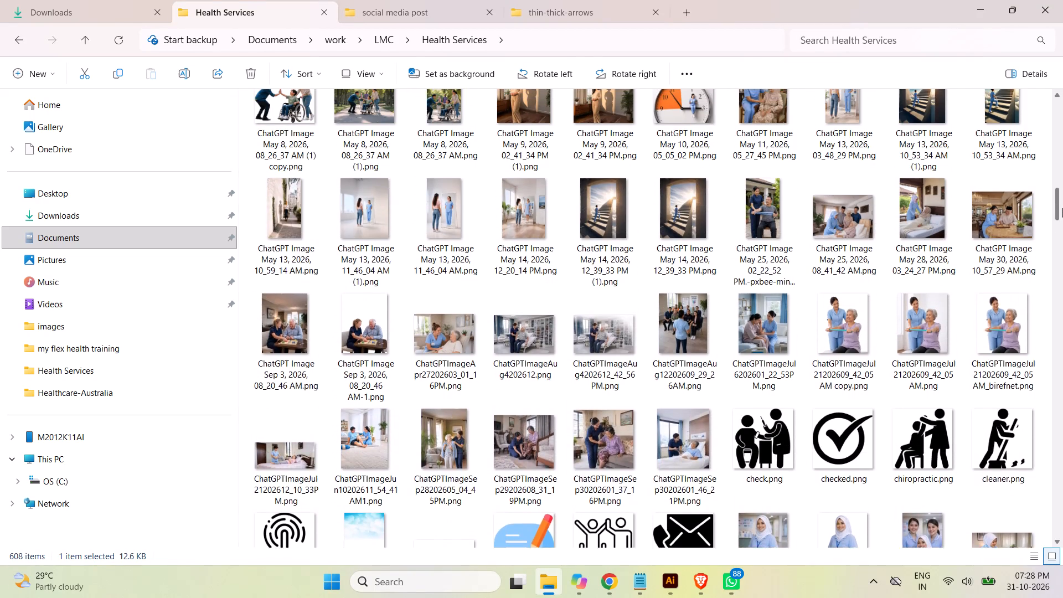
left_click_drag(1062, 208, 1062, 179)
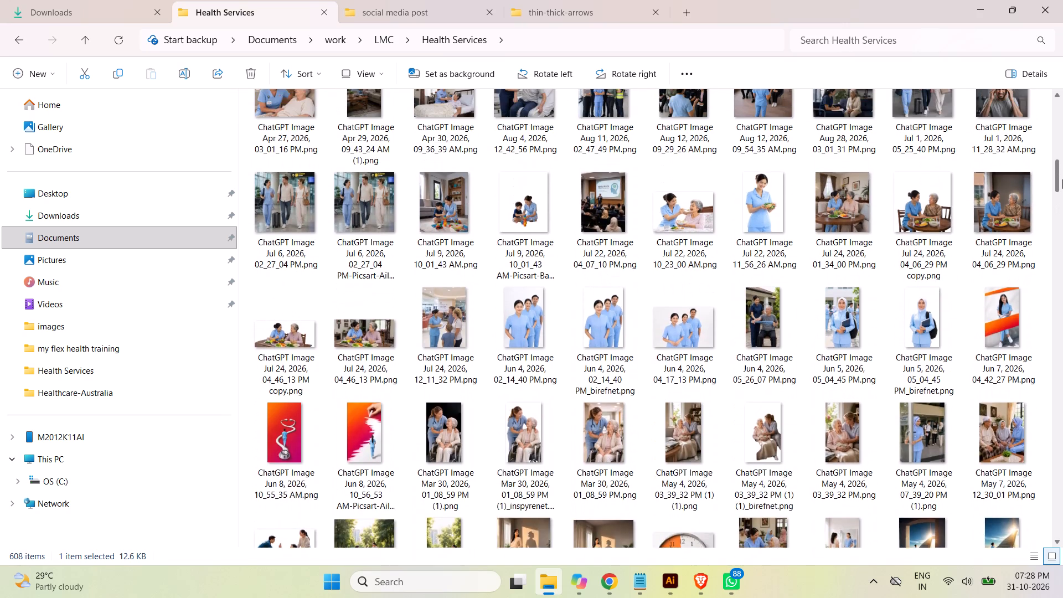
left_click_drag(1062, 179, 1062, 159)
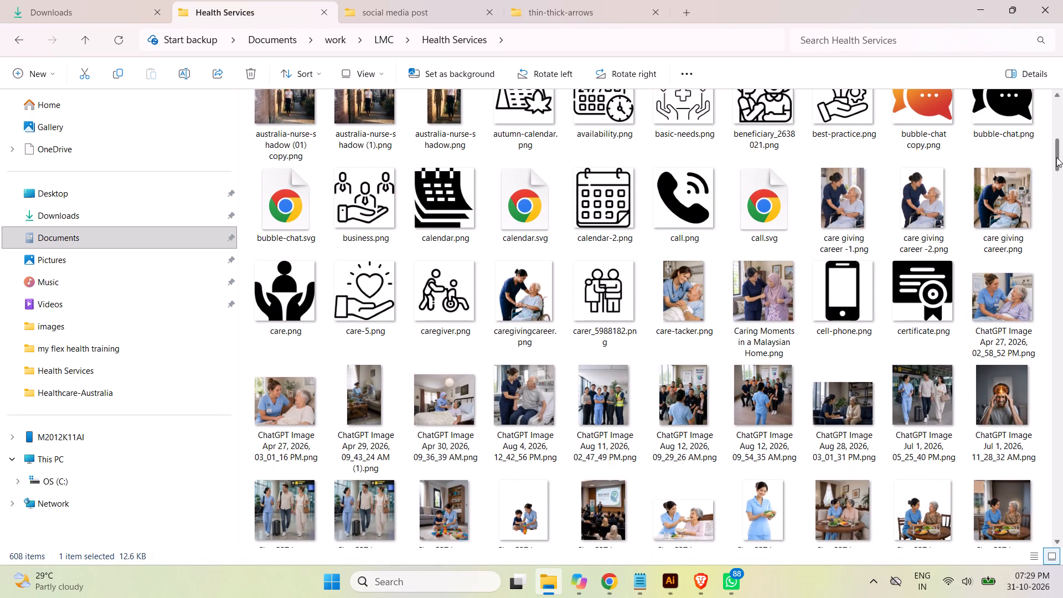
left_click_drag(1056, 157, 1062, 140)
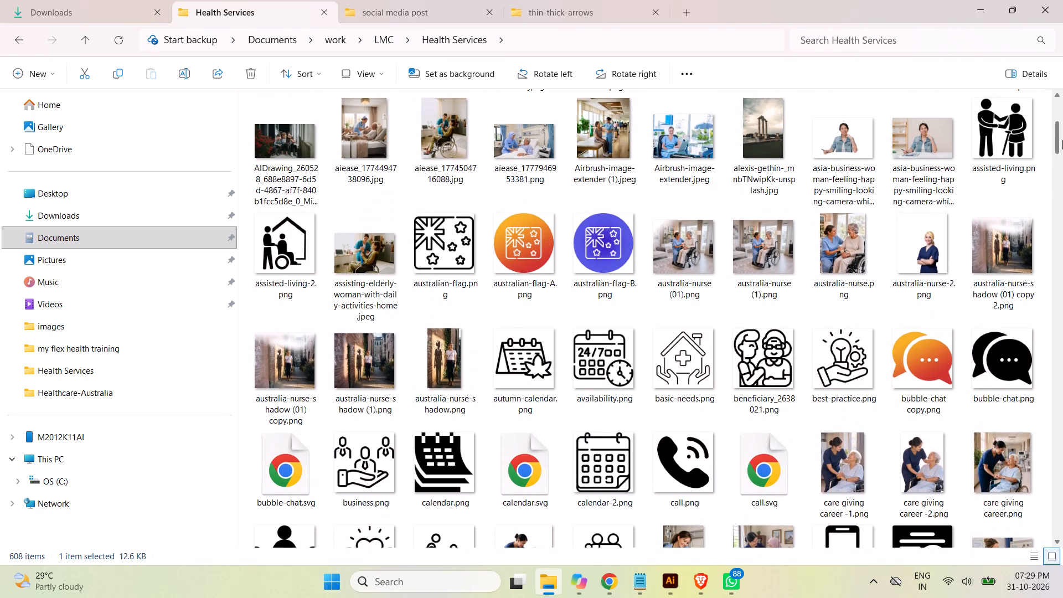
left_click_drag(1062, 140, 1062, 128)
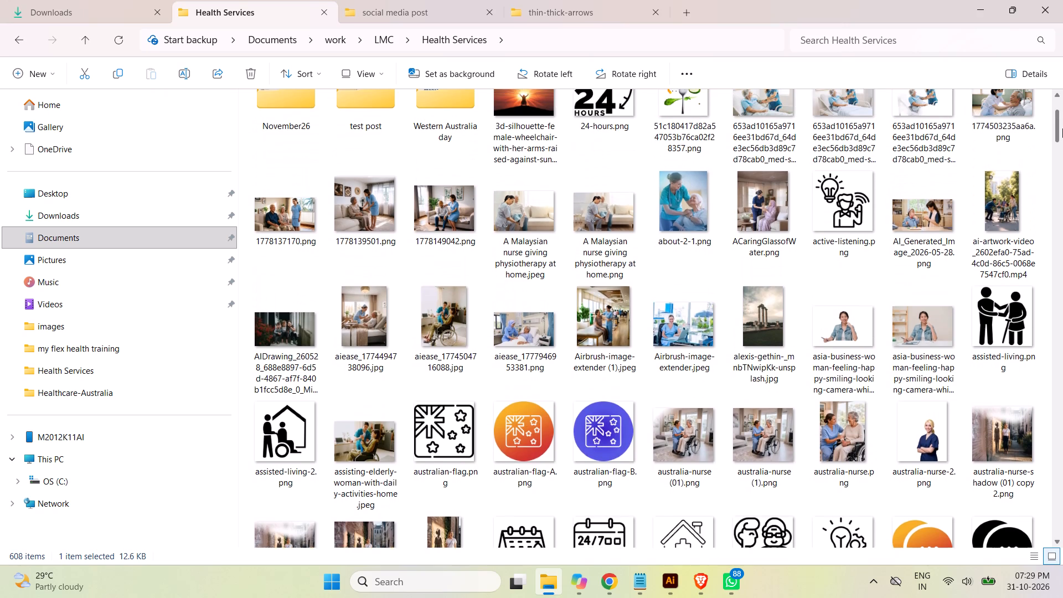
left_click_drag(1062, 128, 1062, 112)
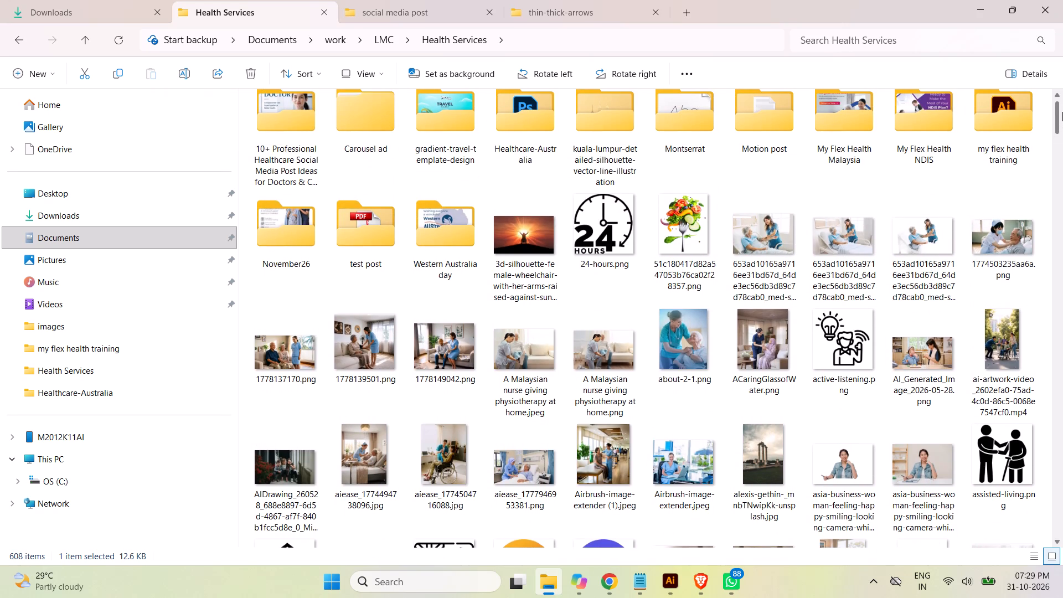
left_click_drag(1062, 112, 1062, 123)
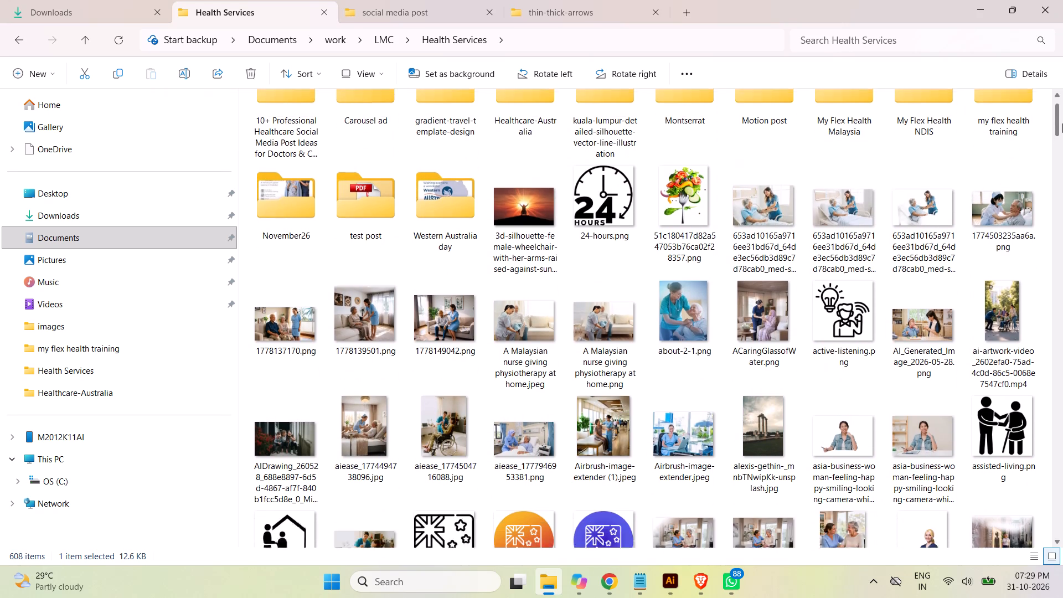
left_click_drag(1062, 123, 1062, 149)
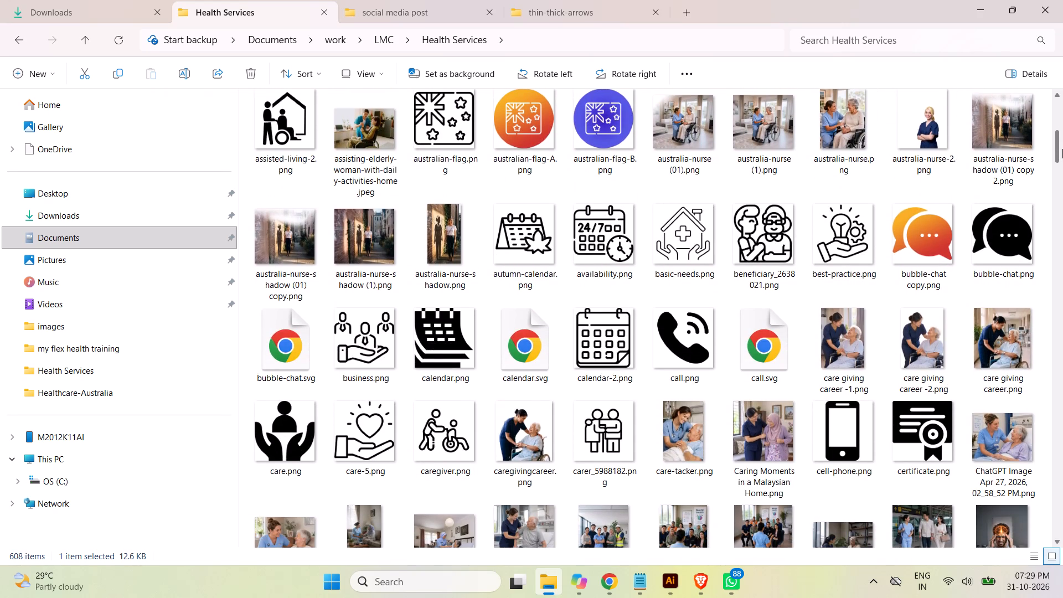
left_click_drag(1062, 149, 1062, 159)
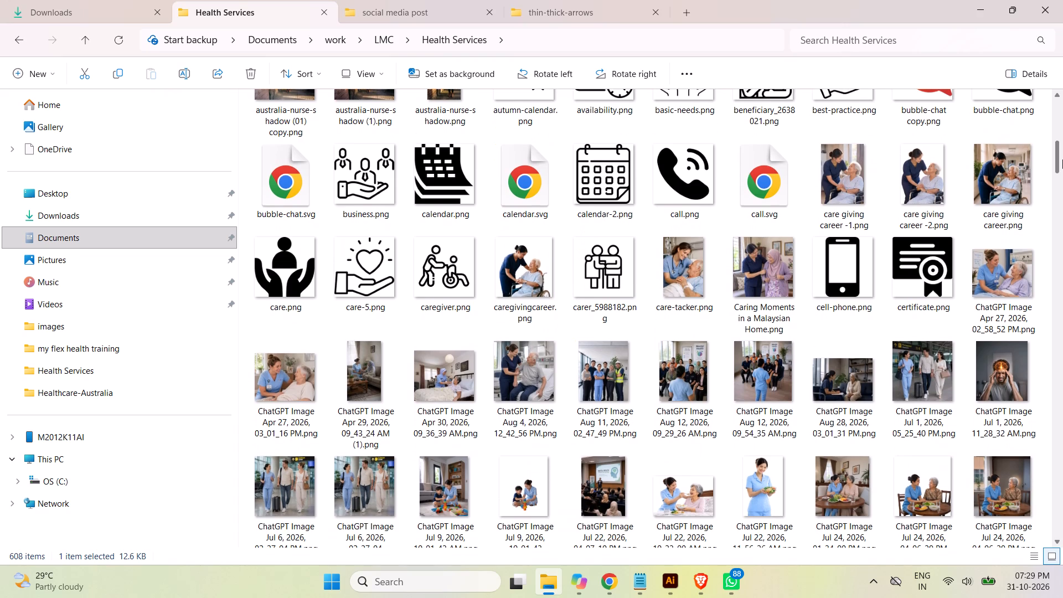
left_click_drag(1062, 159, 1062, 182)
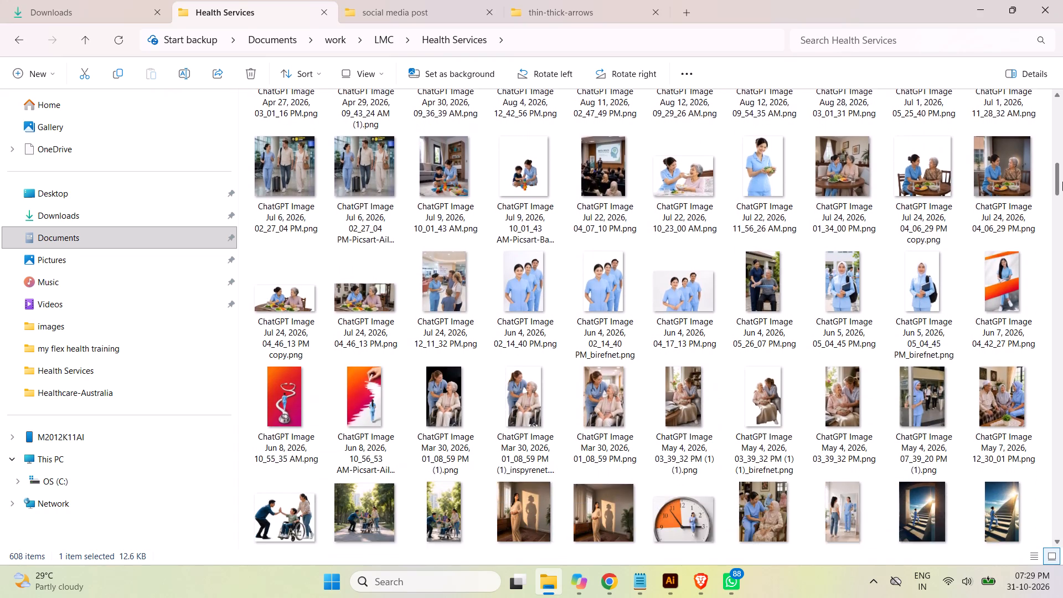
left_click_drag(1062, 182, 1062, 218)
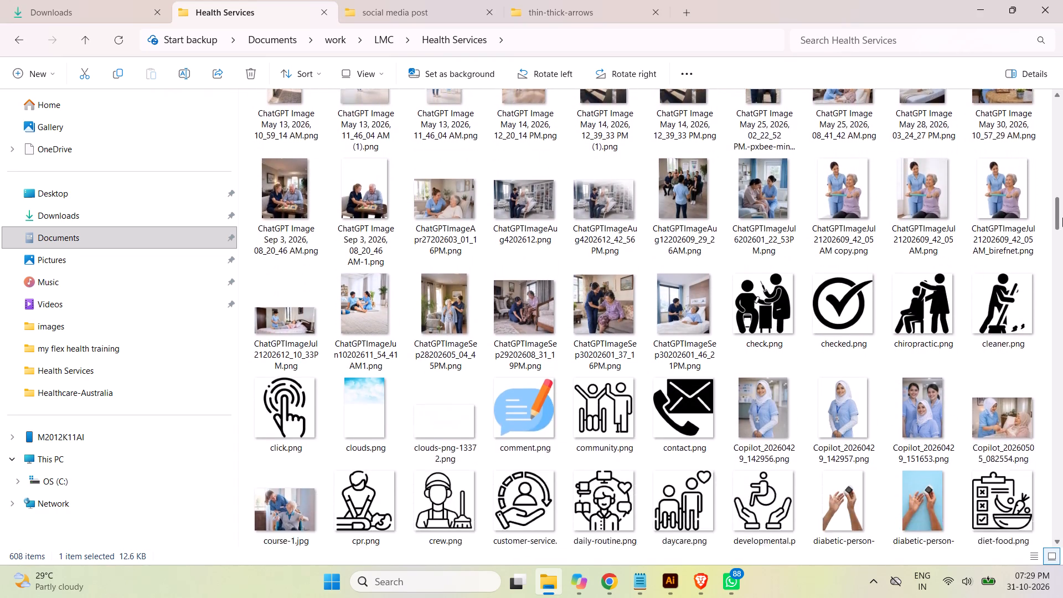
left_click_drag(1062, 218, 1062, 226)
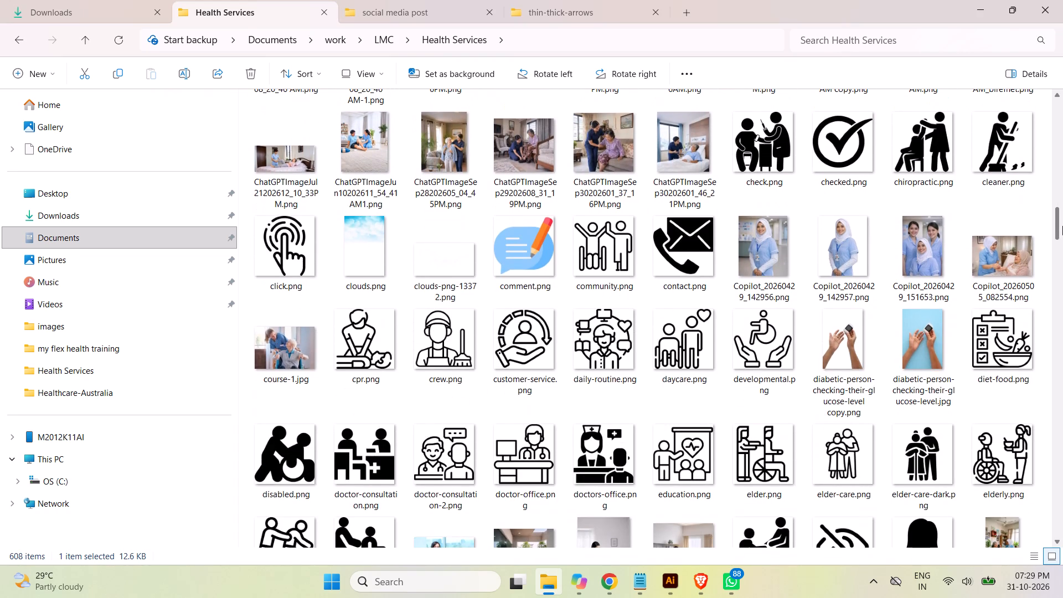
left_click_drag(1062, 226, 1062, 226)
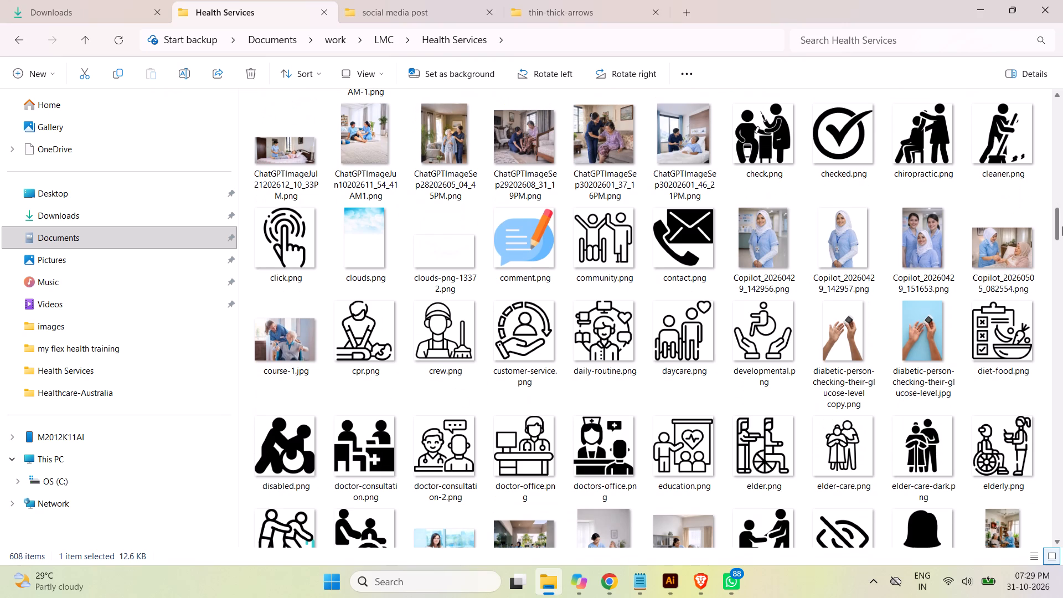
left_click_drag(1062, 226, 1062, 241)
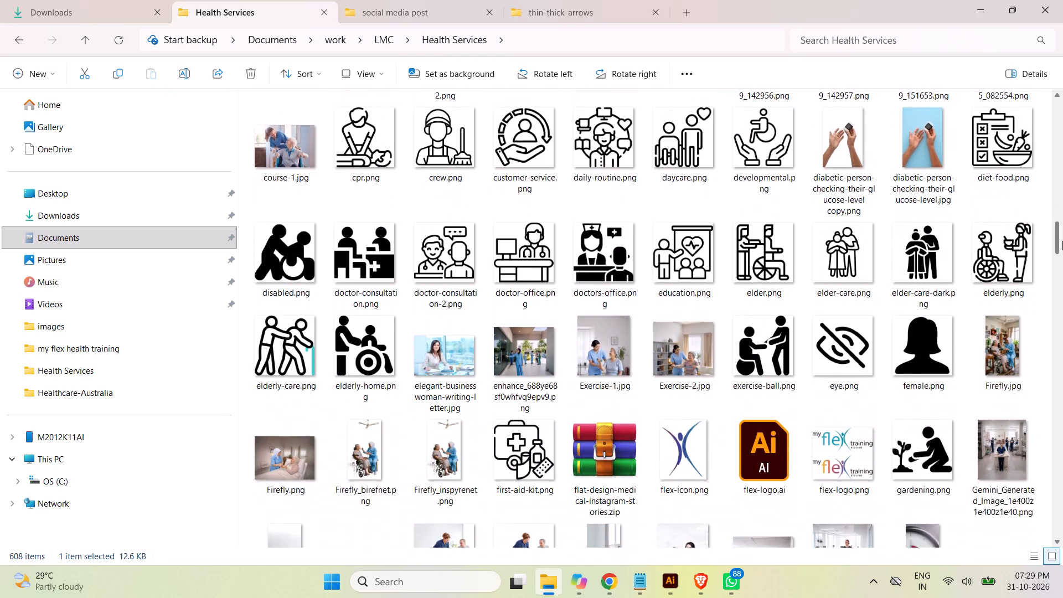
left_click_drag(1062, 241, 1059, 265)
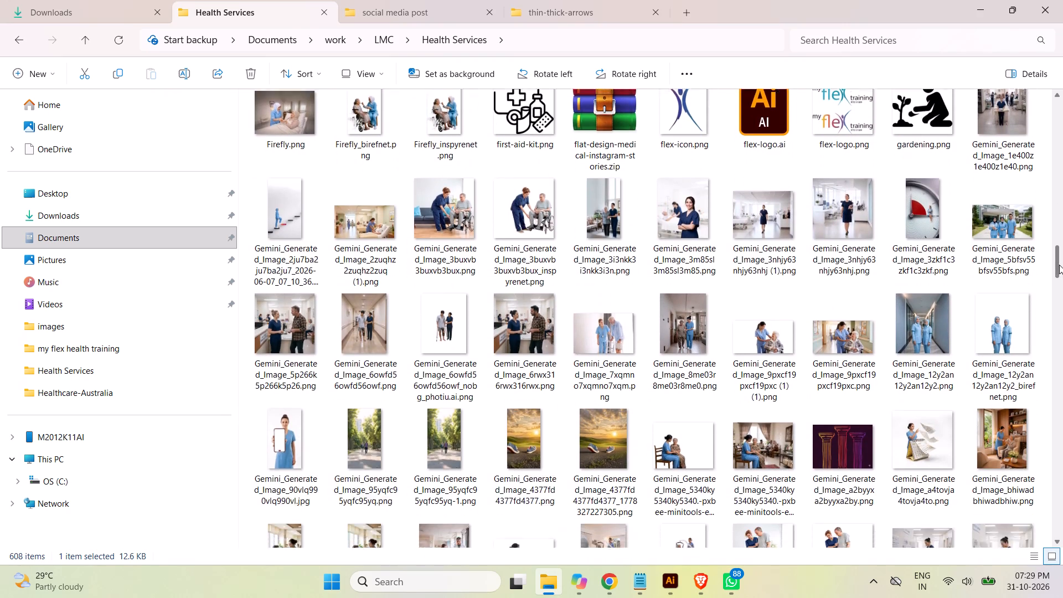
left_click_drag(1059, 265, 1062, 308)
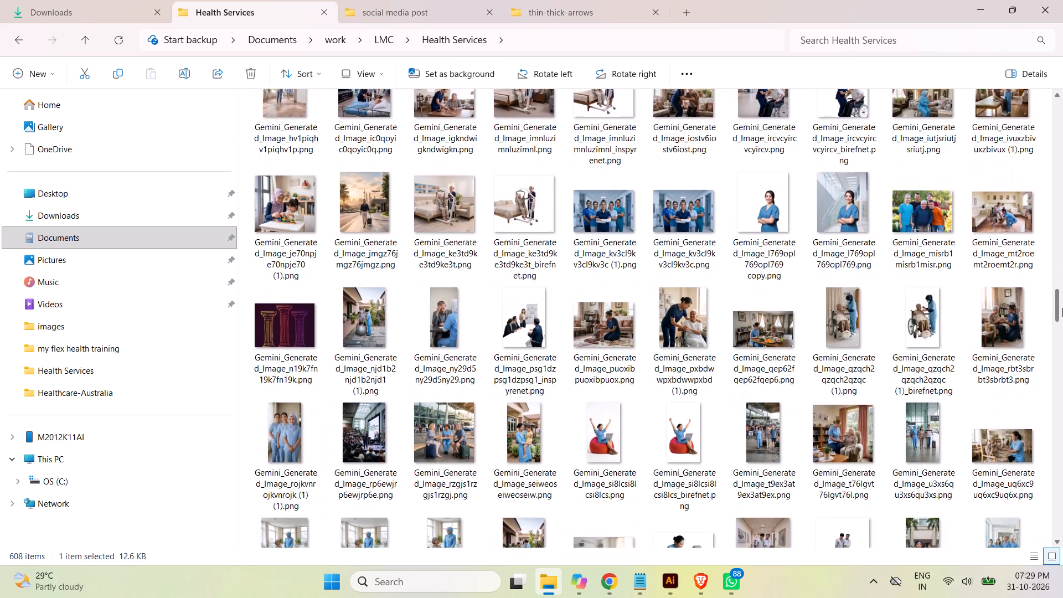
left_click_drag(1062, 308, 1062, 332)
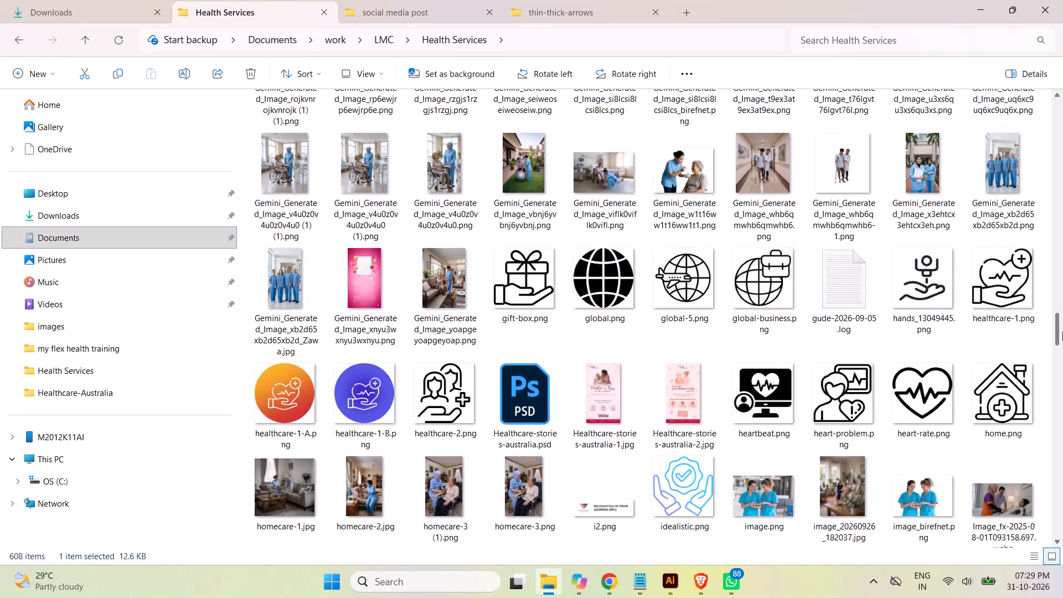
Find online-training.png in the Health Services folder and place it on the Post-26 artboard in Illustrator, over the Daily Movement balancing checkbox.
left_click_drag(1062, 332, 1062, 344)
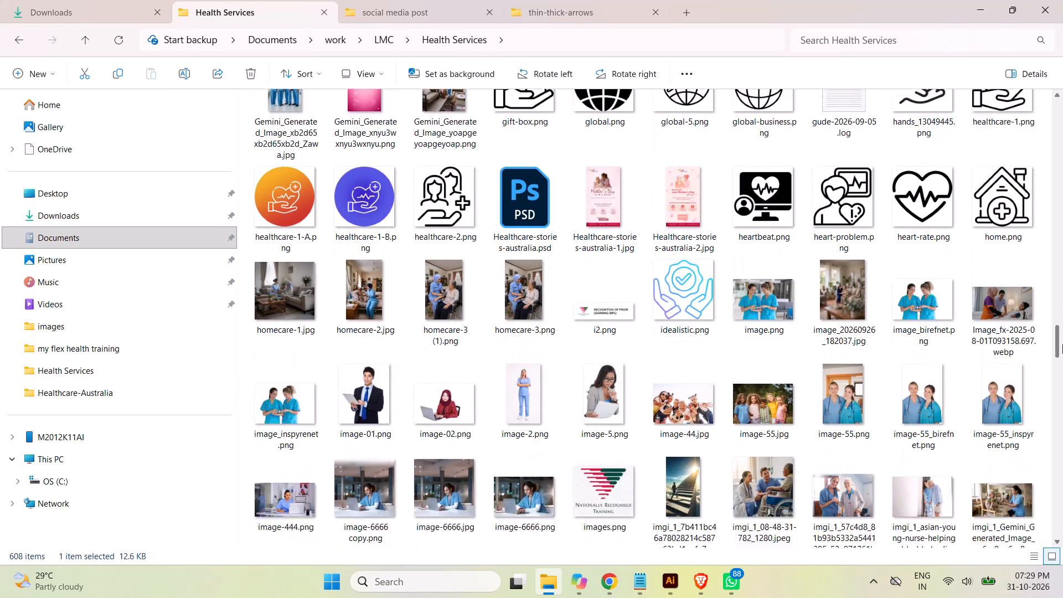
left_click_drag(1062, 344, 1062, 364)
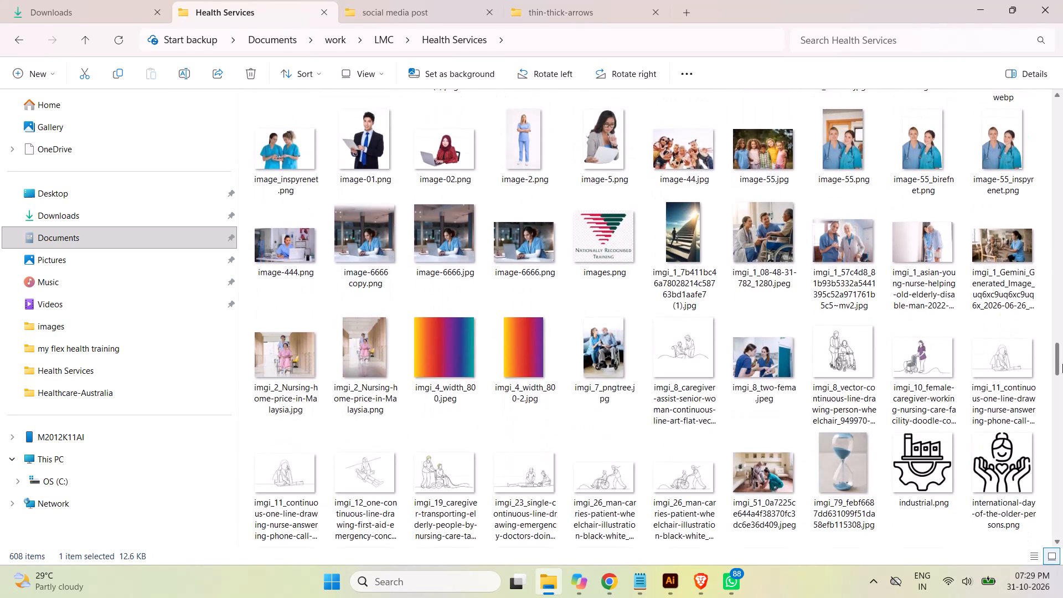
left_click_drag(1062, 364, 1062, 399)
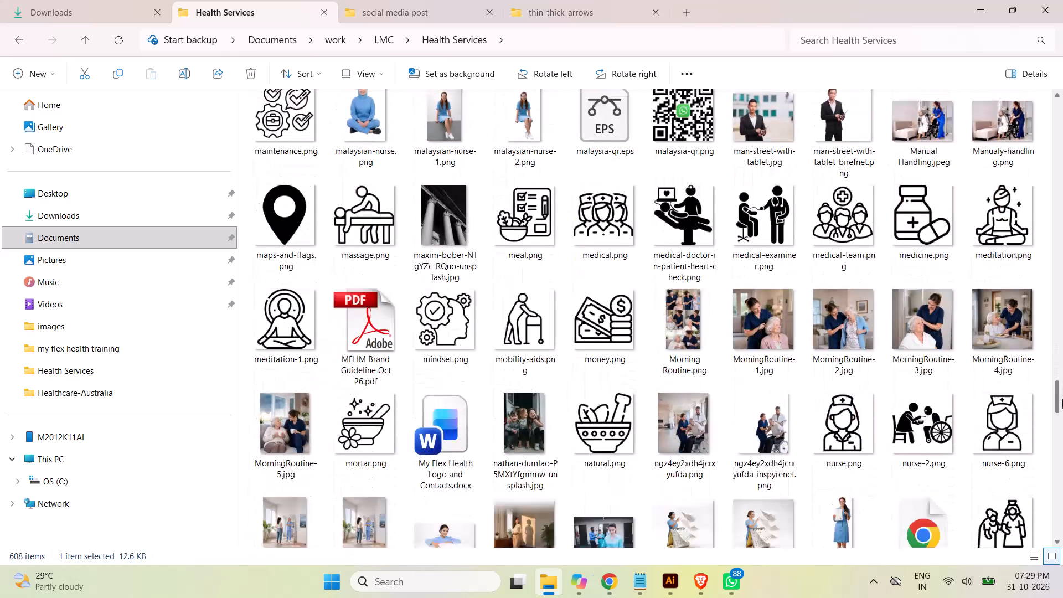
left_click_drag(1062, 399, 1062, 402)
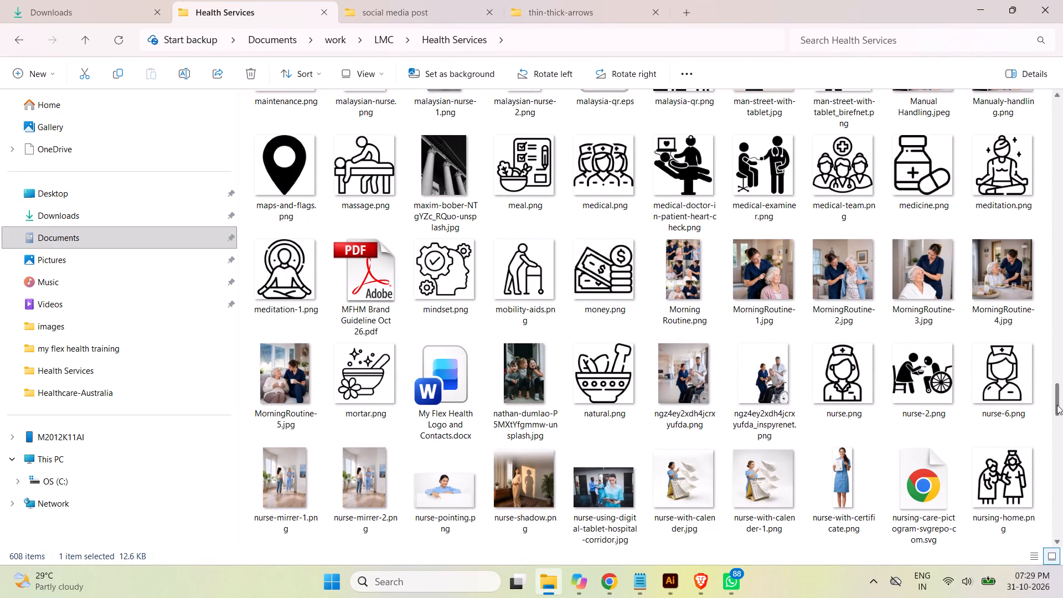
left_click_drag(1056, 403, 1062, 429)
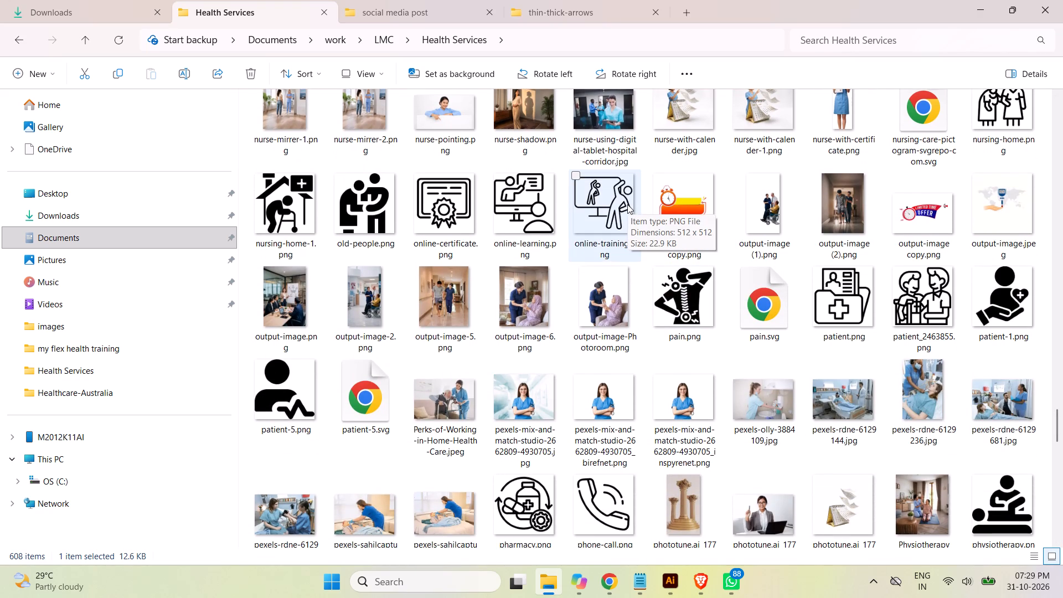
left_click_drag(627, 204, 667, 586)
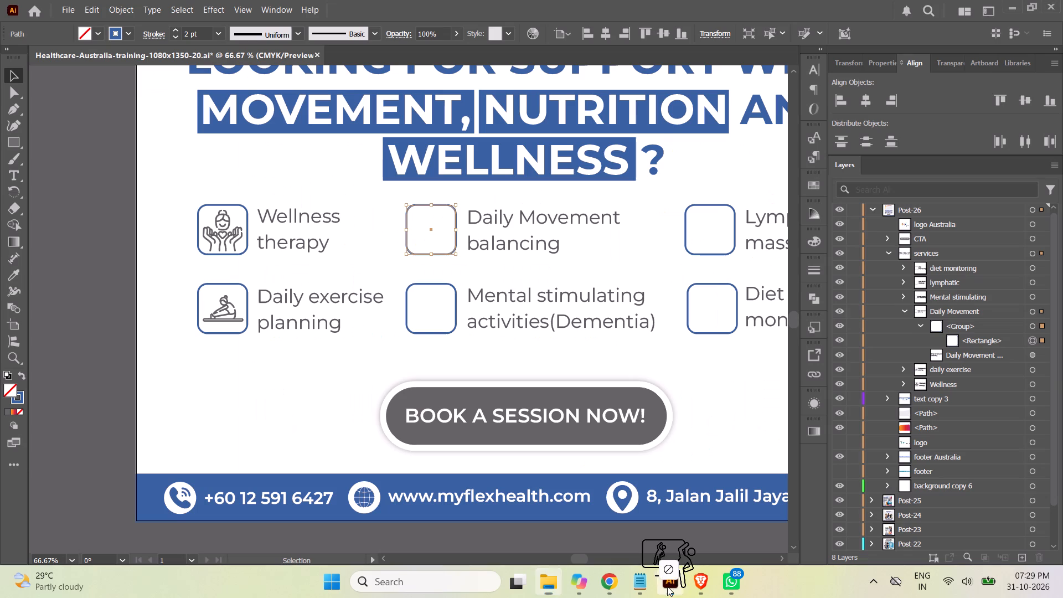
left_click_drag(667, 586, 446, 286)
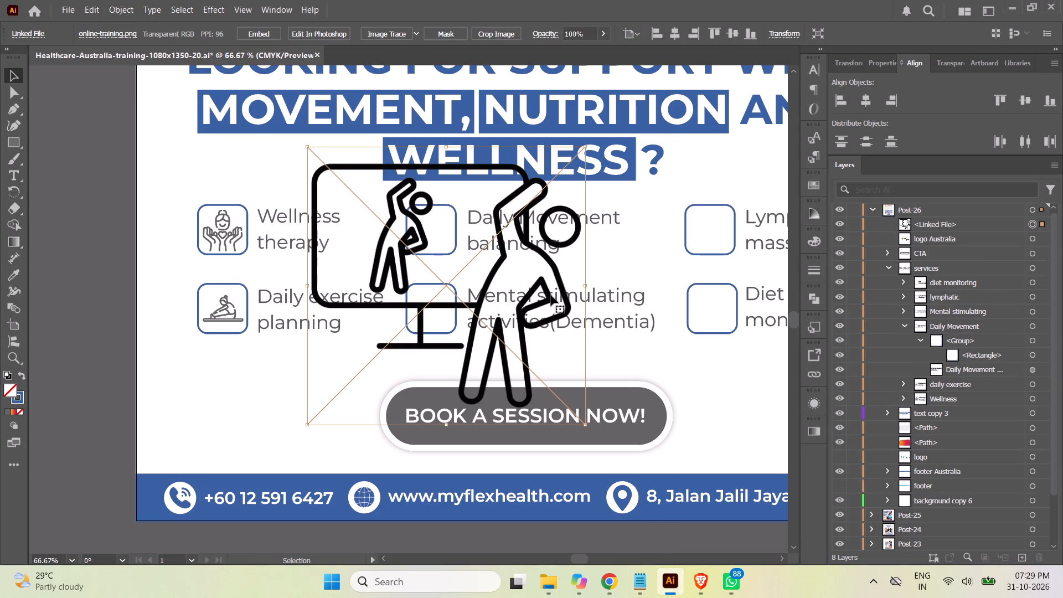
Trace the placed online-training image with Image Trace and expand the result into vector shapes.
left_click(384, 34)
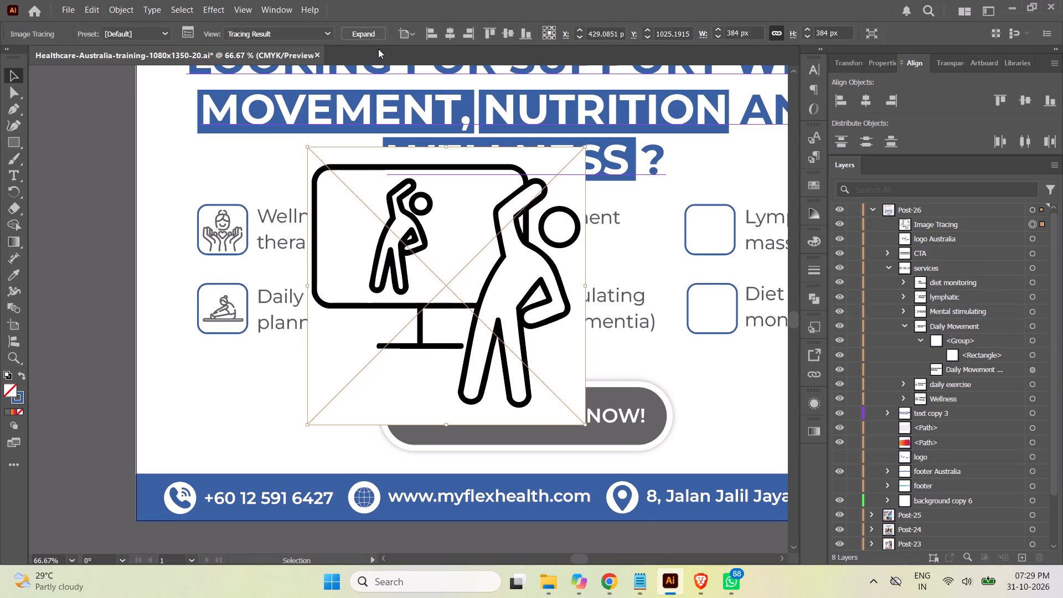
left_click(359, 33)
Delete the white ellipses, white paths and white compound background shapes from the traced icon's group, keeping only its black outline shapes.
left_click(887, 221)
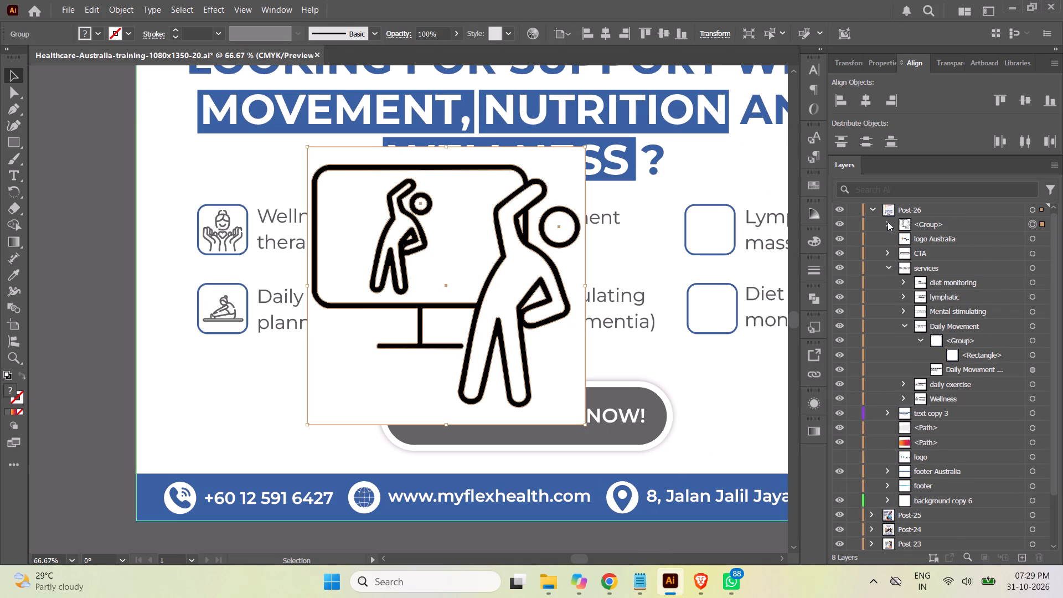
left_click(974, 239)
left_click(961, 264, "shift")
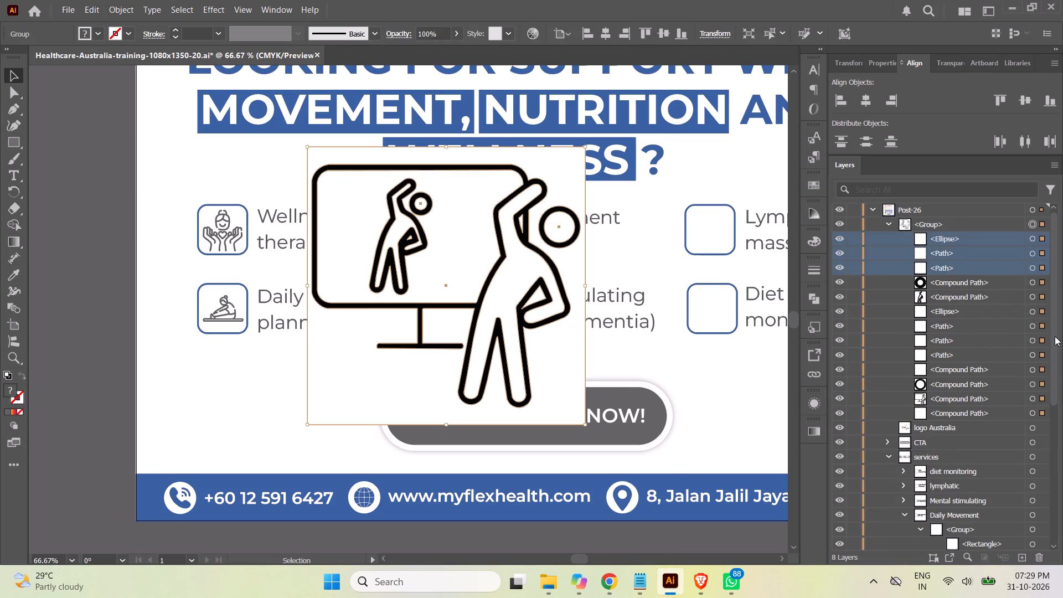
left_click(1041, 556)
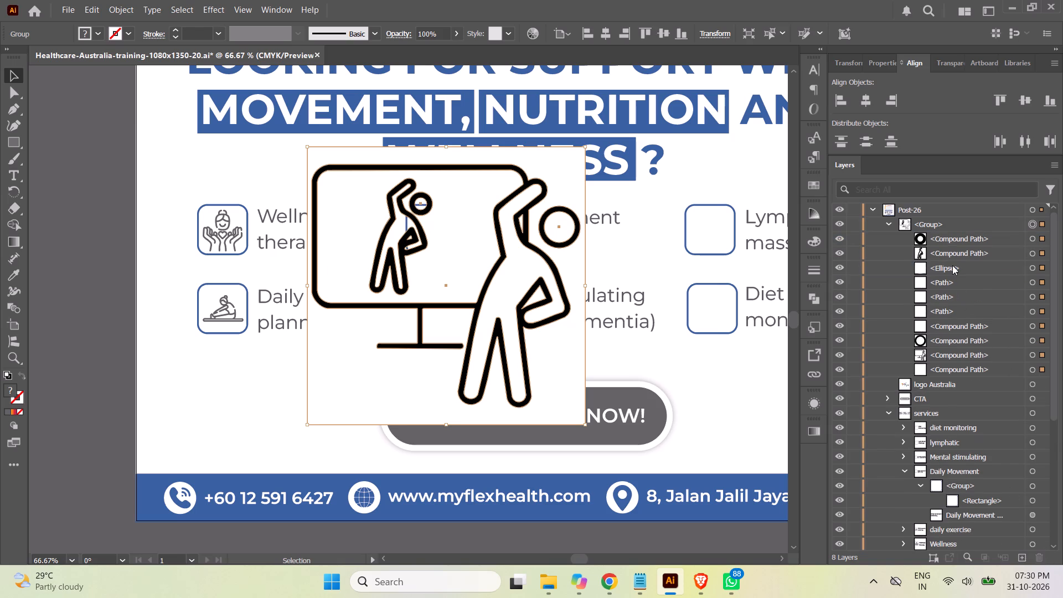
left_click(952, 267)
left_click(958, 310, "shift")
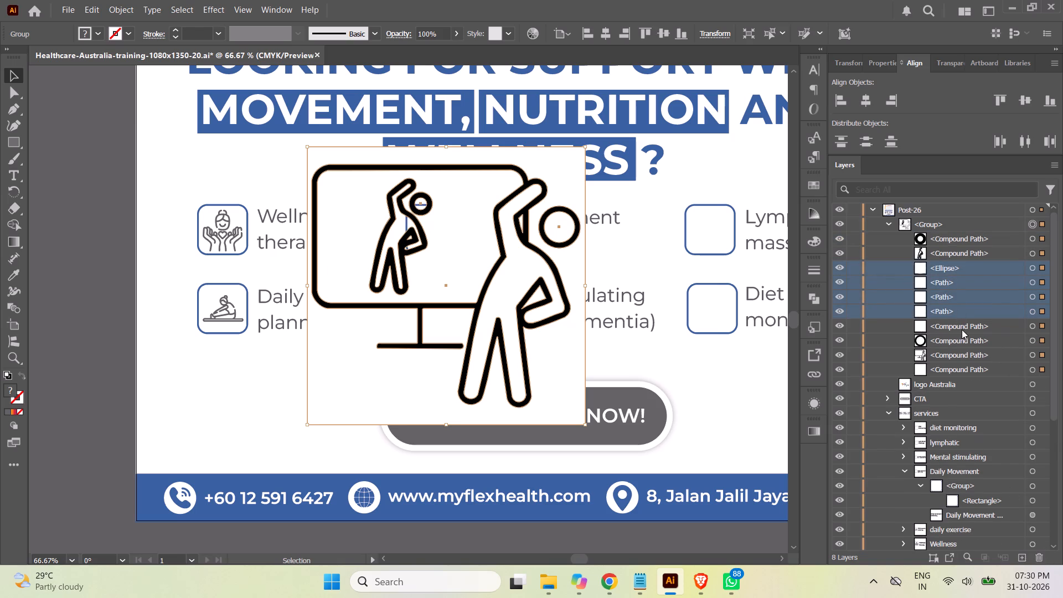
left_click(962, 327, "ctrl")
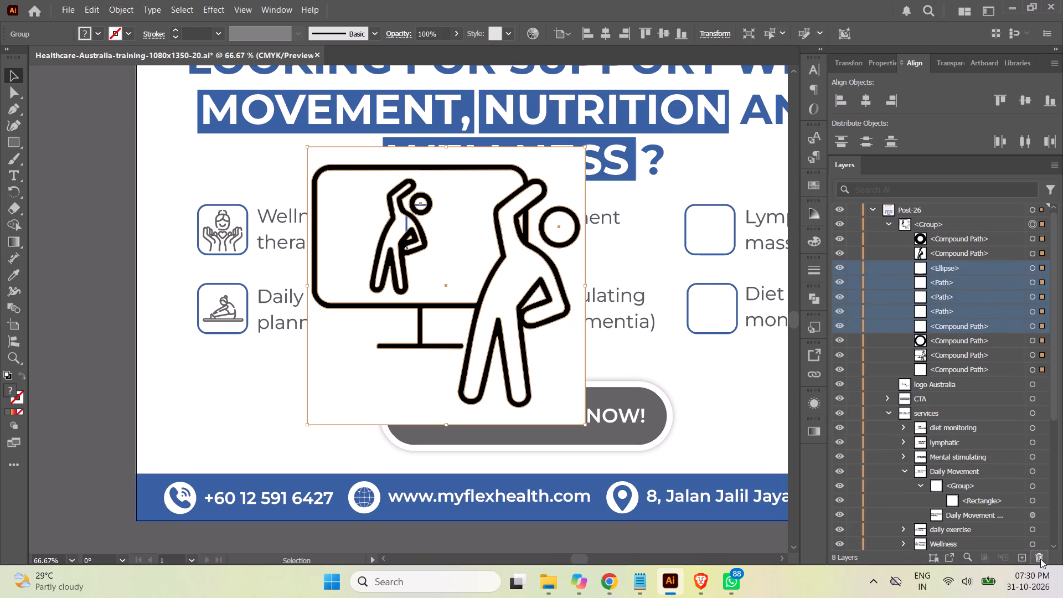
left_click(1040, 559)
left_click(967, 295)
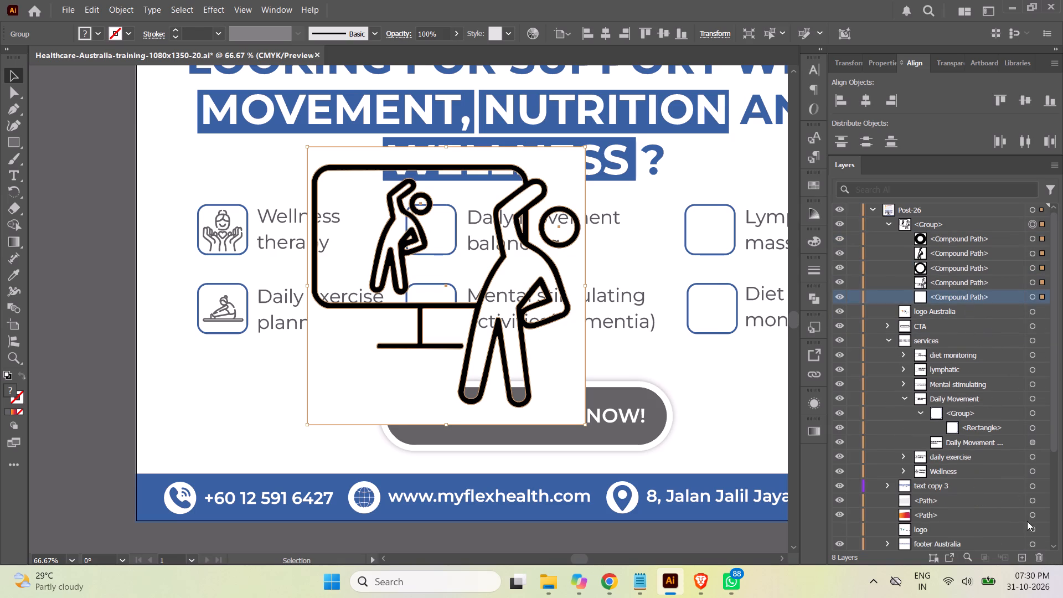
left_click(1040, 559)
left_click(887, 224)
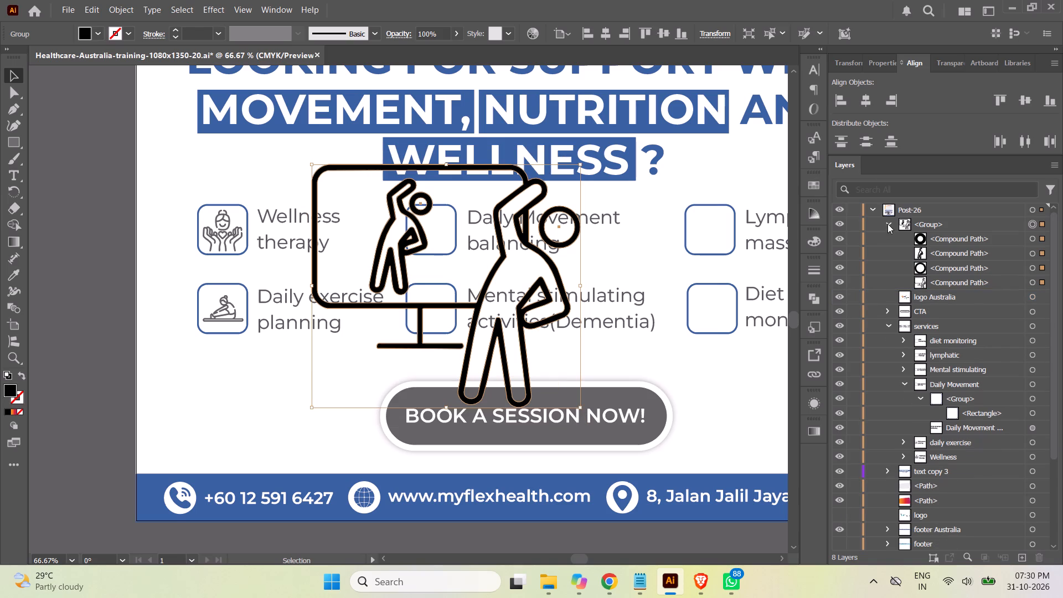
Scale the online training icon down and centre it inside the Daily Movement balancing checkbox.
left_click(1030, 226)
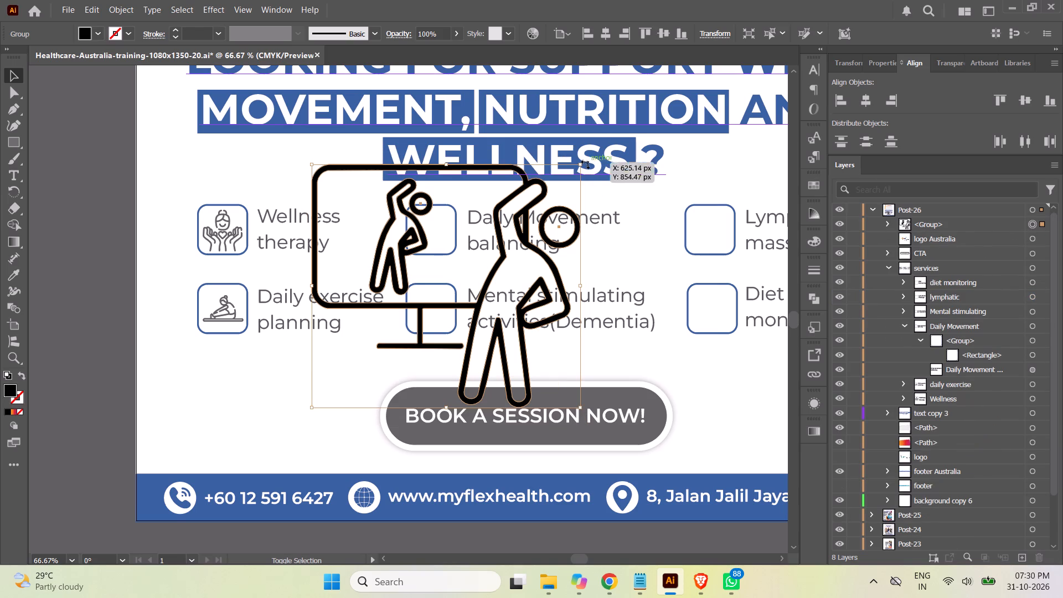
left_click_drag(580, 163, 395, 352, "shift")
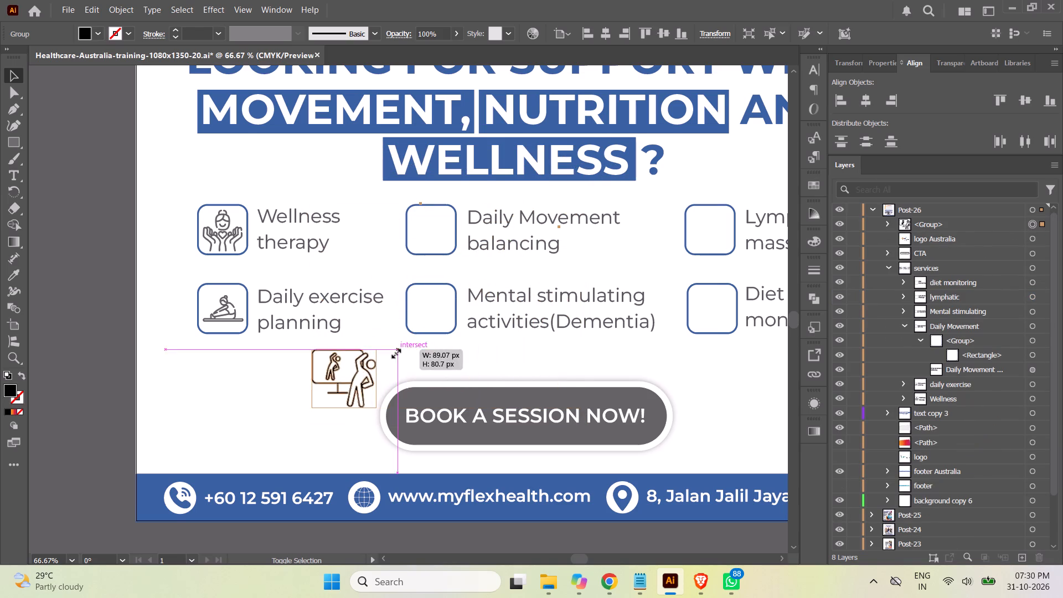
left_click_drag(395, 352, 378, 380, "shift")
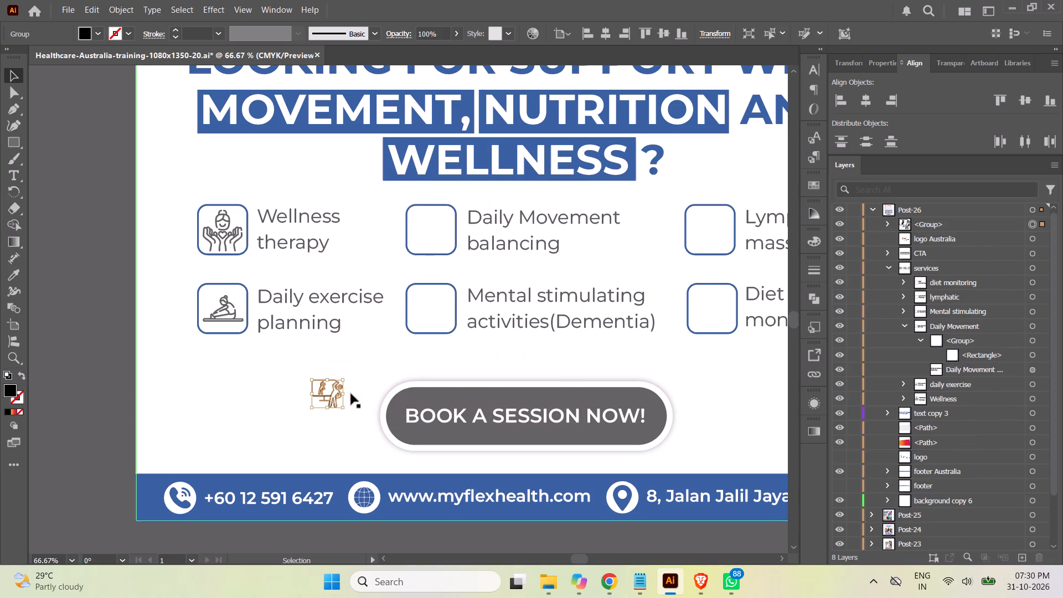
left_click_drag(336, 395, 440, 238)
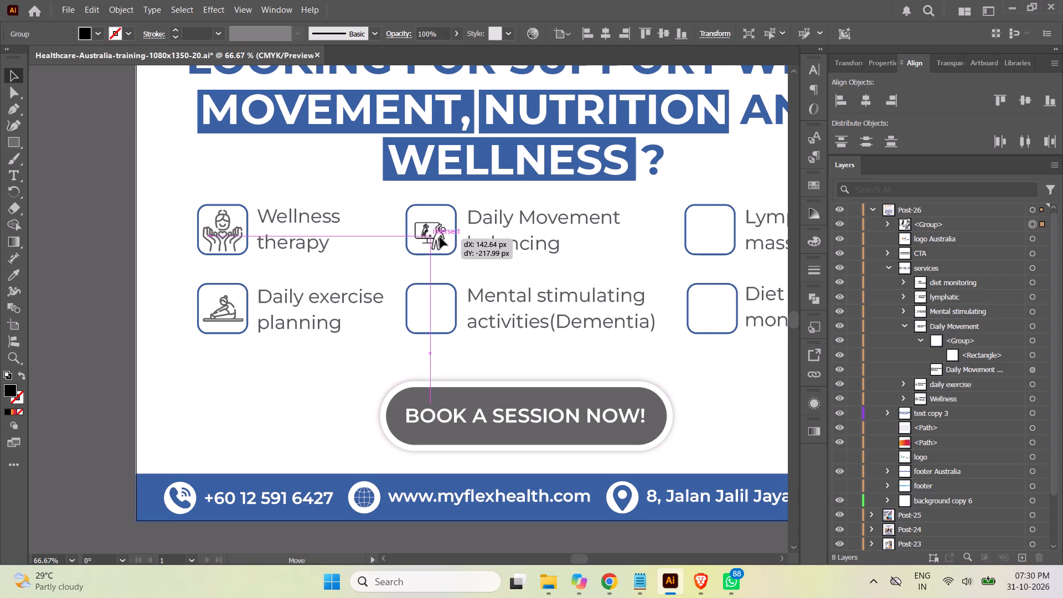
left_click_drag(440, 238, 438, 232)
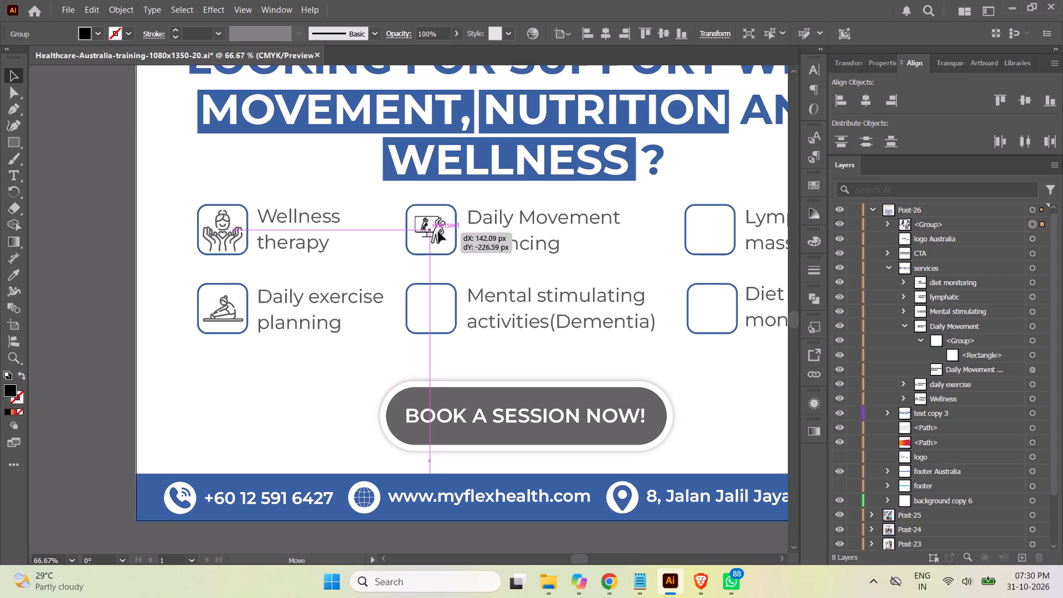
left_click_drag(438, 232, 438, 231)
left_click_drag(446, 241, 451, 252, "shift")
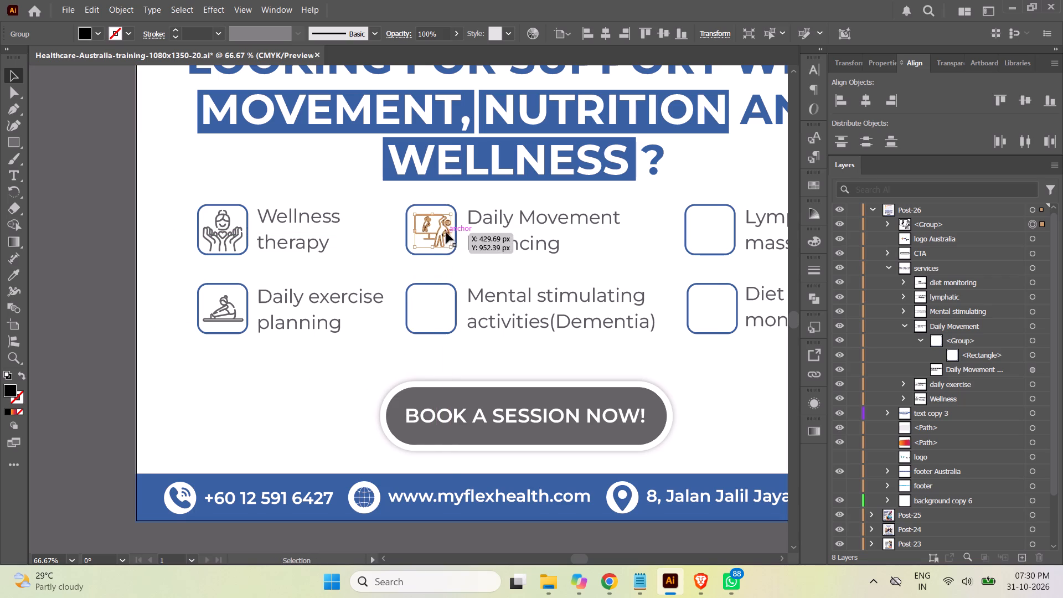
left_click(445, 233)
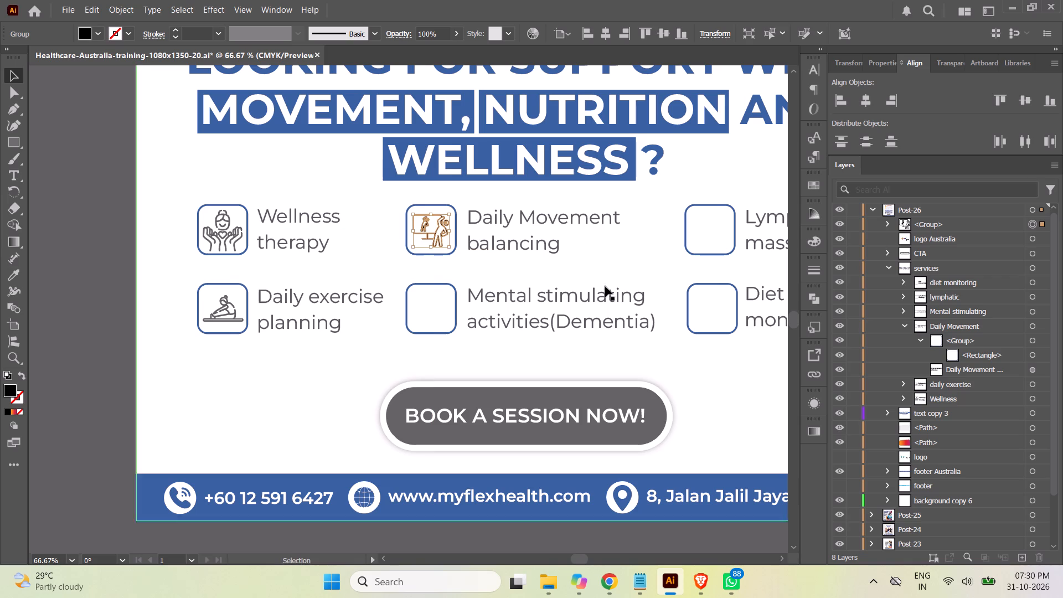
Recolour the online training icon with the grey sampled from the BOOK A SESSION NOW! button and set its stroke to none.
left_click(14, 275)
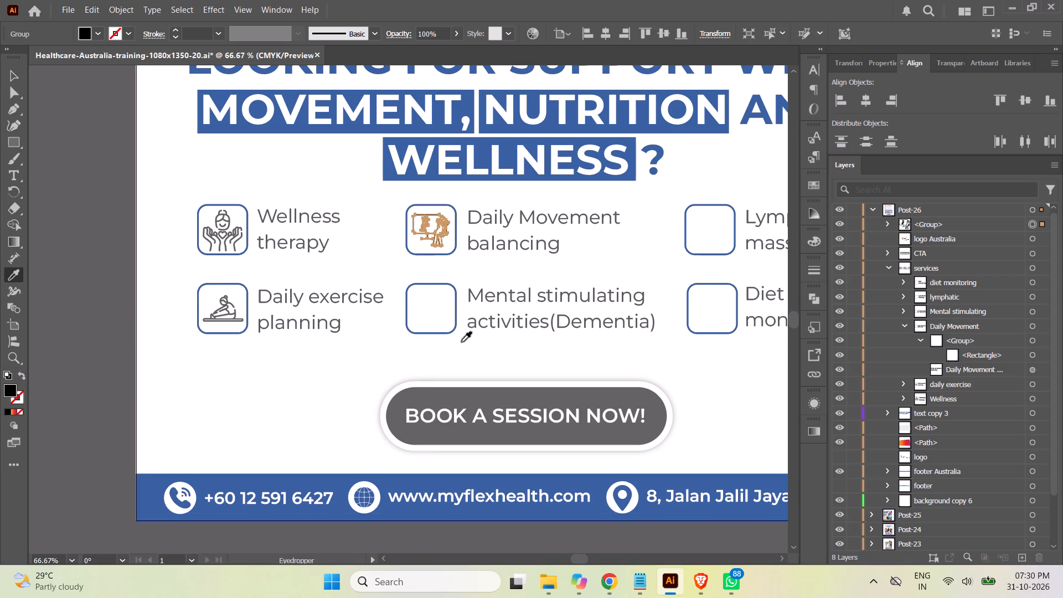
left_click(438, 395)
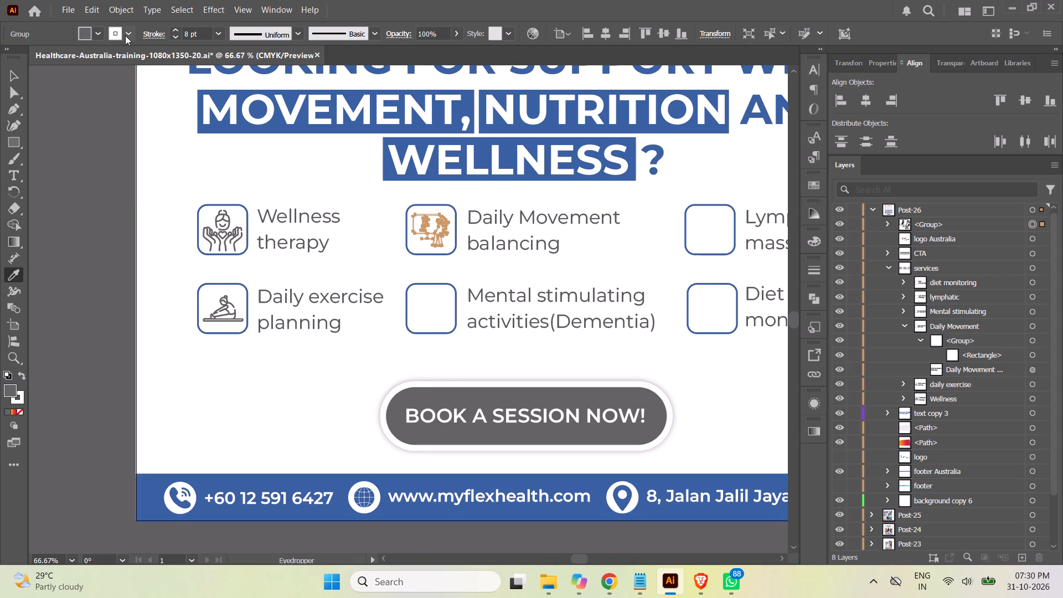
left_click(125, 35)
left_click(12, 86)
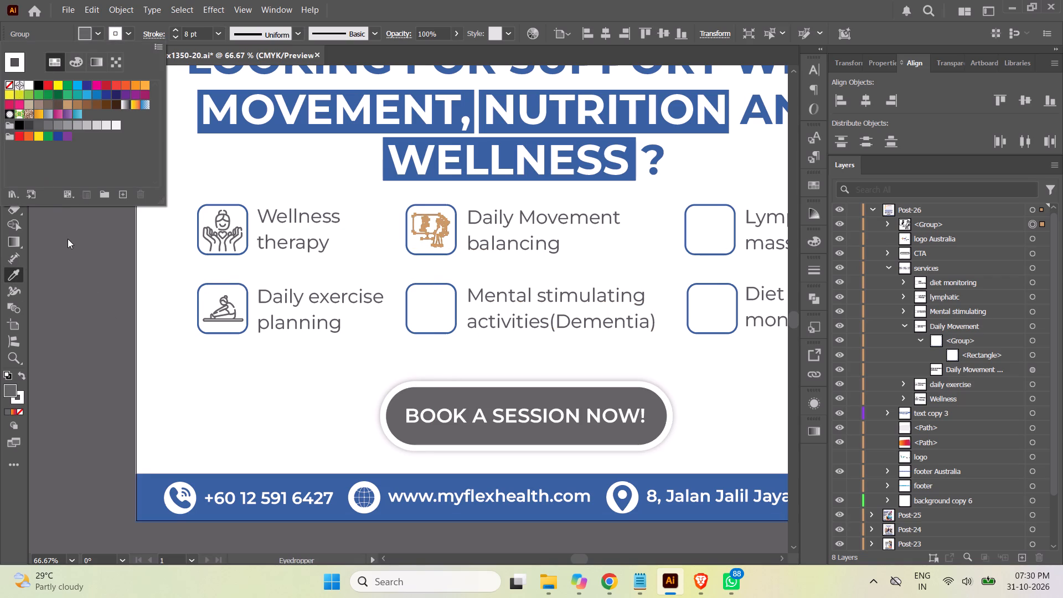
left_click(66, 240)
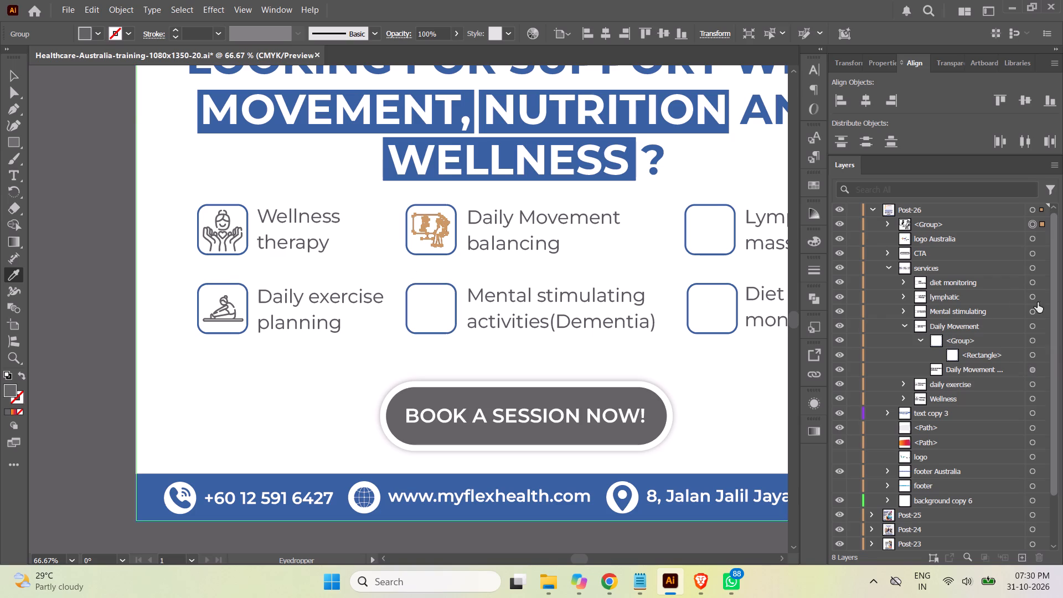
Move the online training icon's group into the checkbox group inside Daily Movement and collapse that entry.
left_click(1033, 226)
left_click(981, 224)
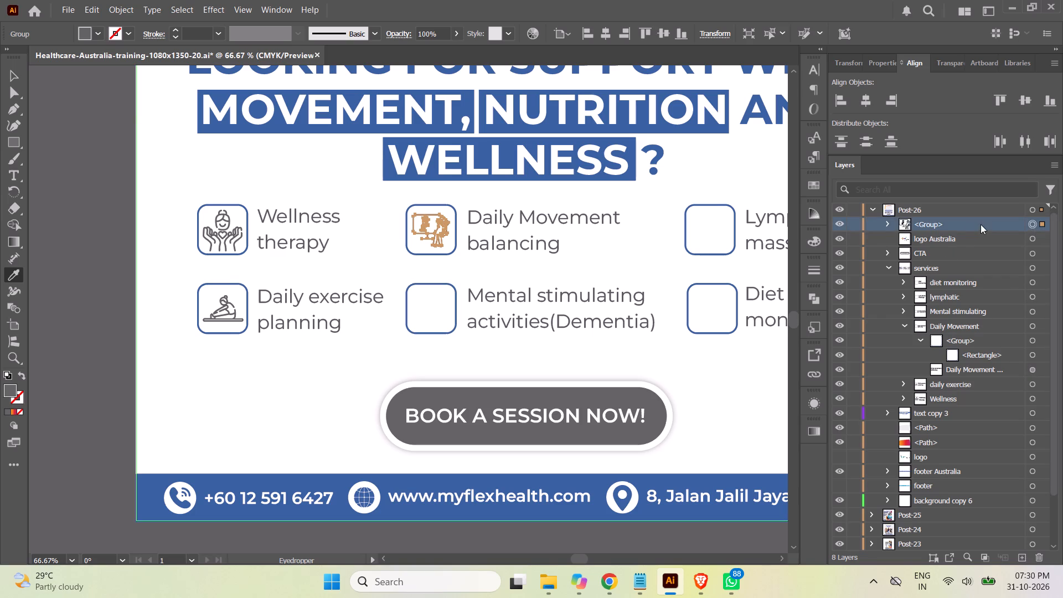
left_click_drag(966, 224, 977, 348)
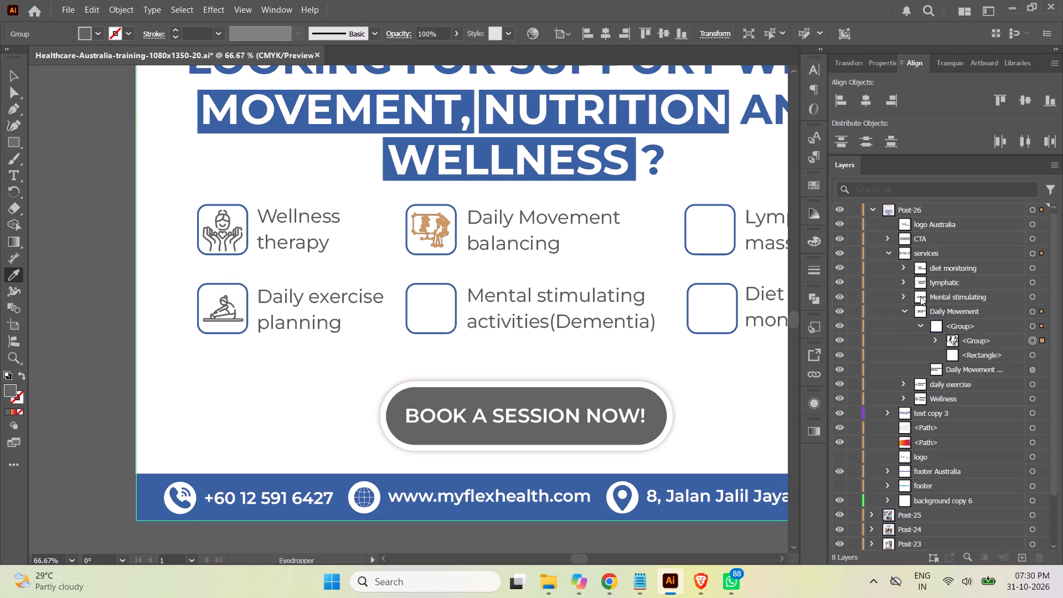
left_click(902, 308)
Expand the Mental stimulating entry and its checkbox group in the services layer, and highlight the rectangle's entry.
left_click(902, 295)
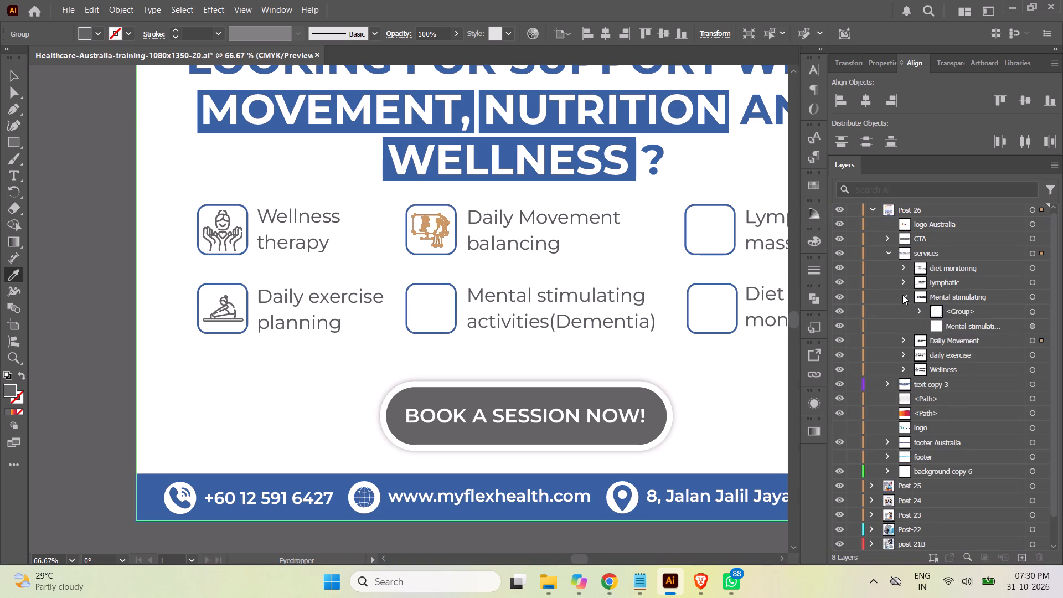
left_click(921, 311)
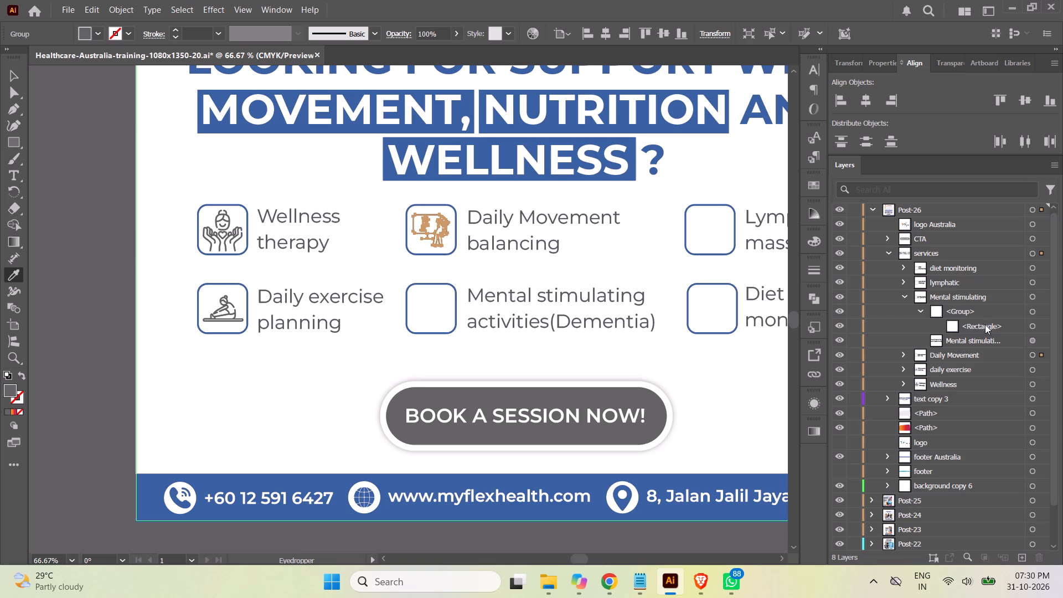
left_click(988, 327)
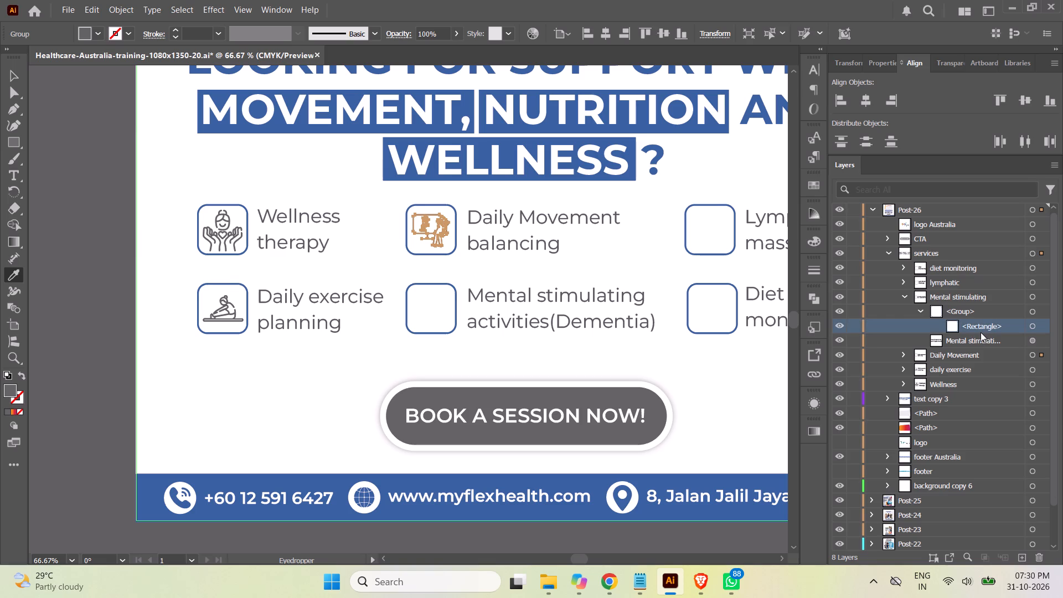
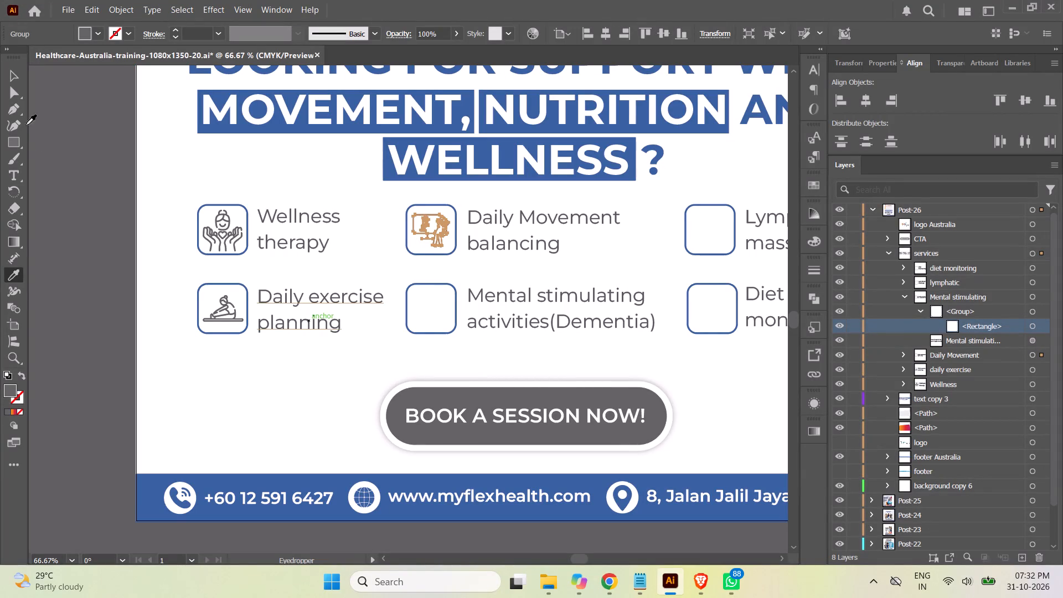
Clear the selection and place meditation-1.png from the Health Services folder onto the Post-26 artboard.
left_click(11, 75)
left_click(74, 143)
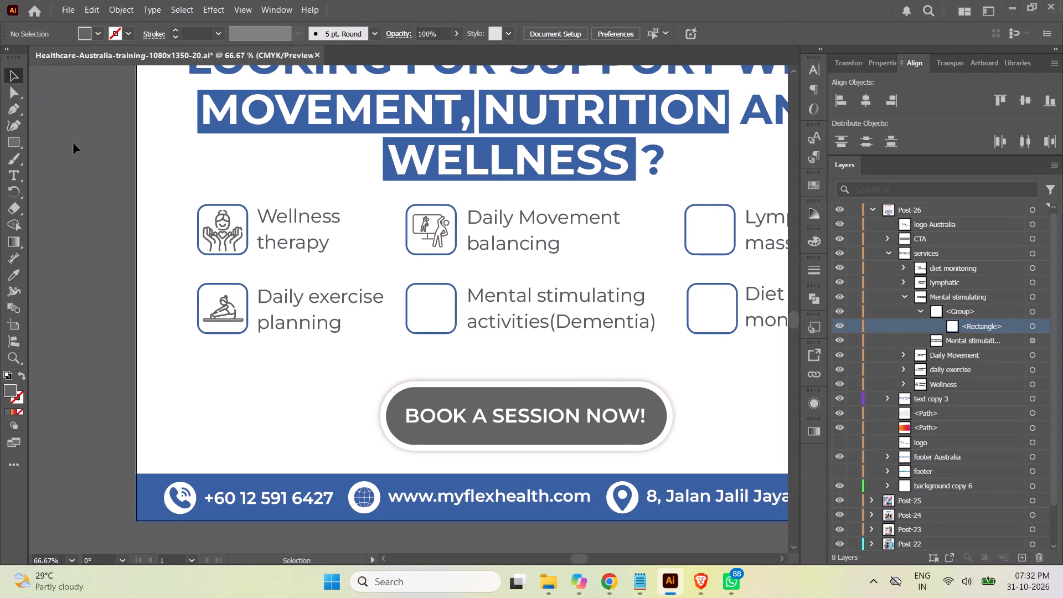
left_click(549, 580)
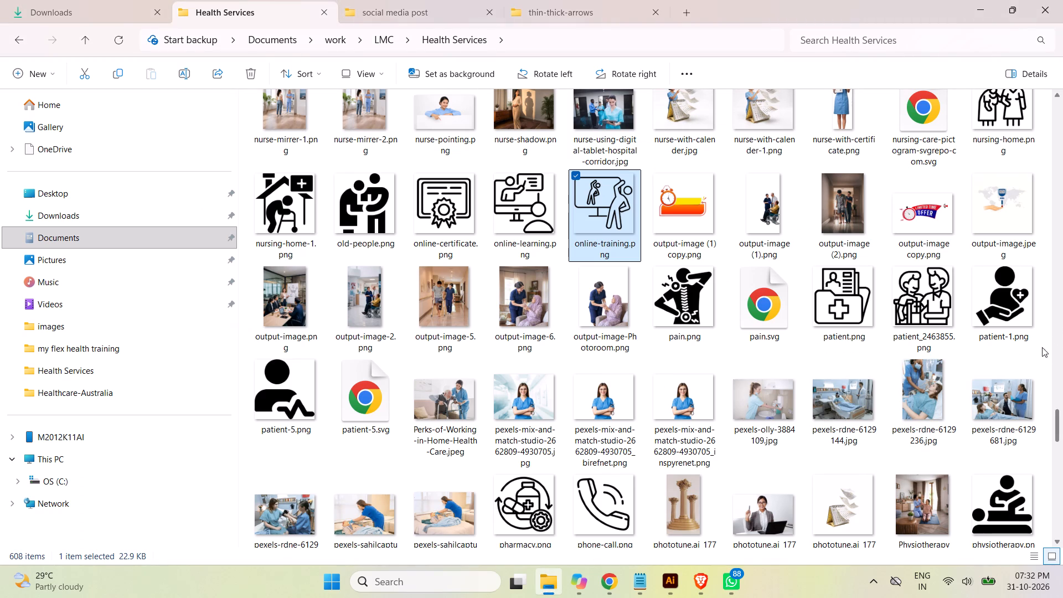
left_click_drag(1059, 424, 1061, 415)
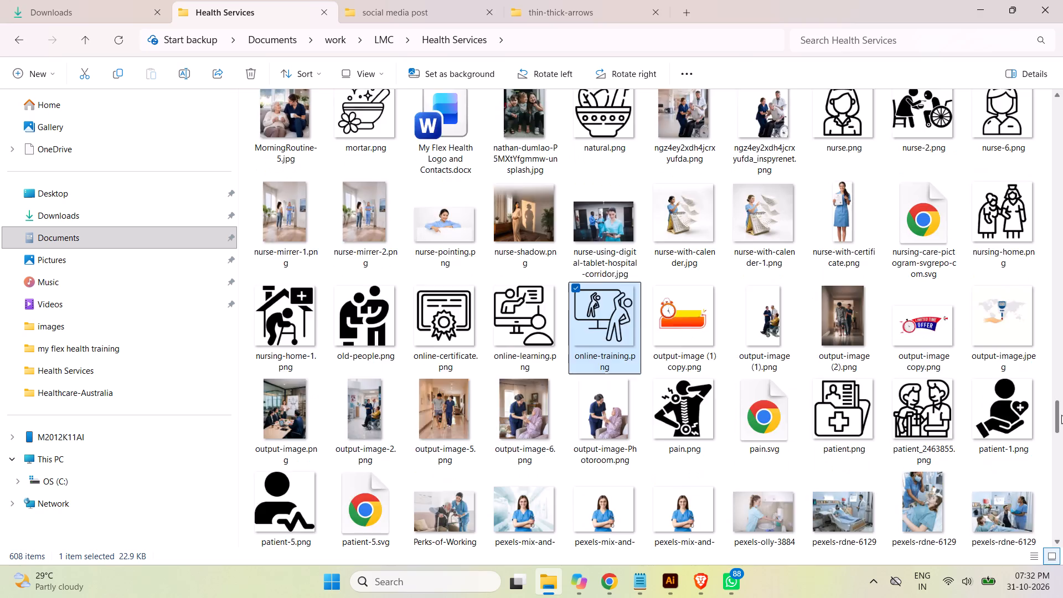
left_click_drag(1061, 415, 1061, 393)
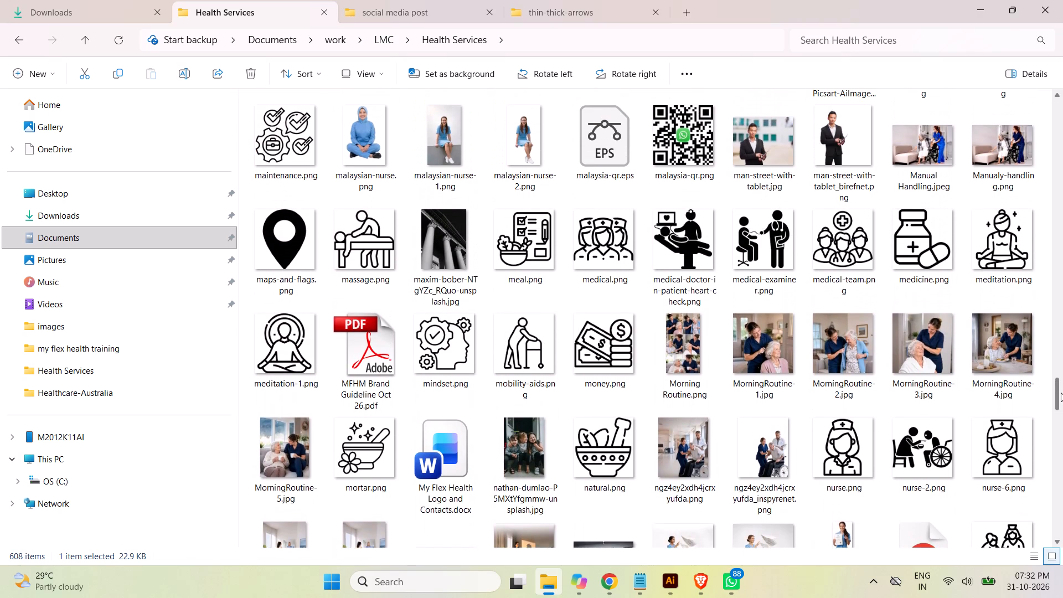
left_click_drag(1061, 393, 1061, 383)
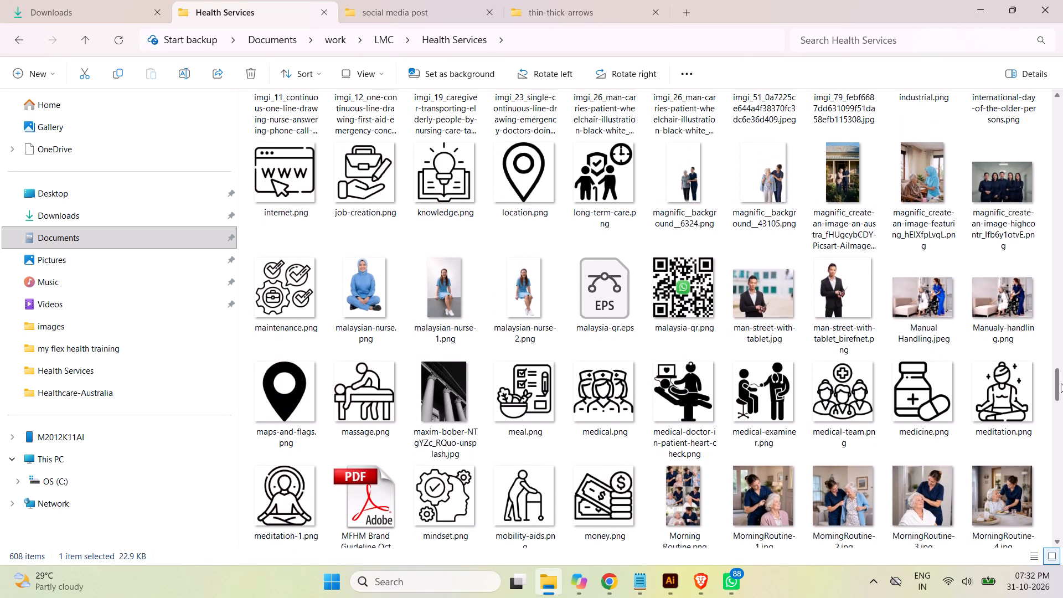
left_click_drag(1061, 383, 1062, 398)
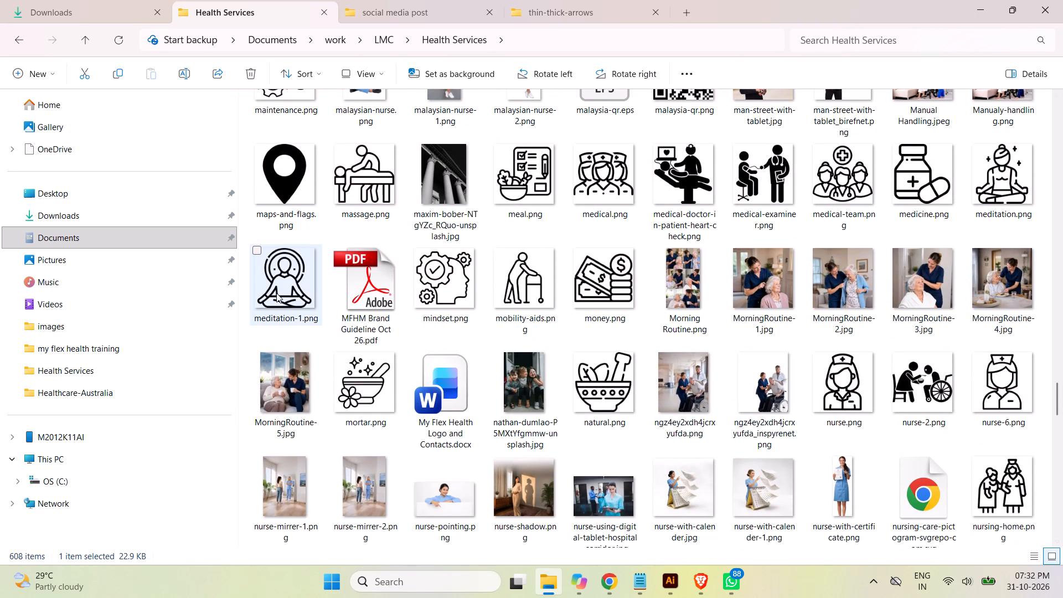
left_click_drag(297, 285, 678, 565)
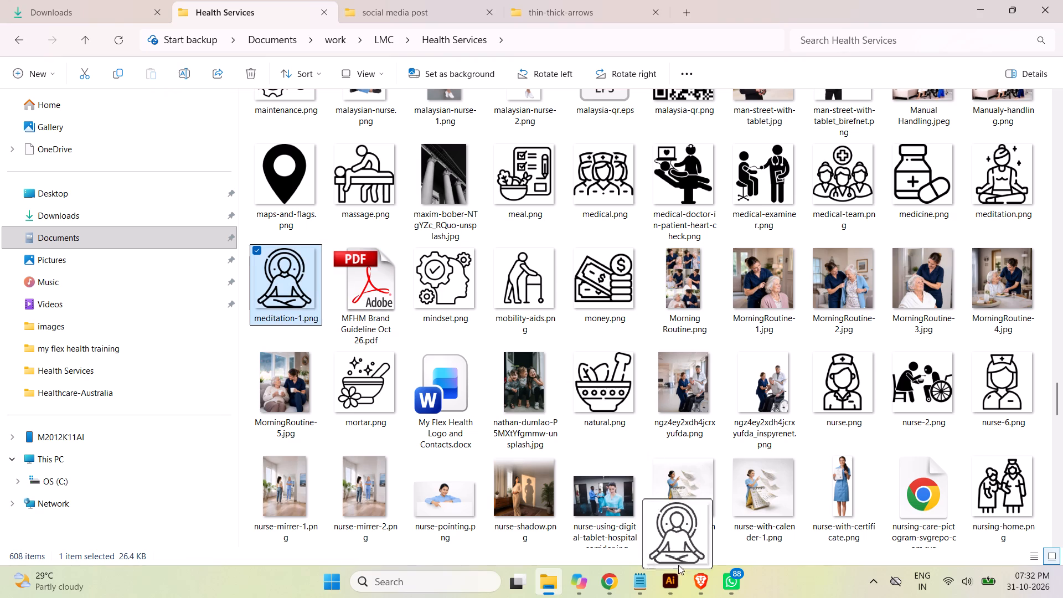
left_click_drag(678, 565, 401, 359)
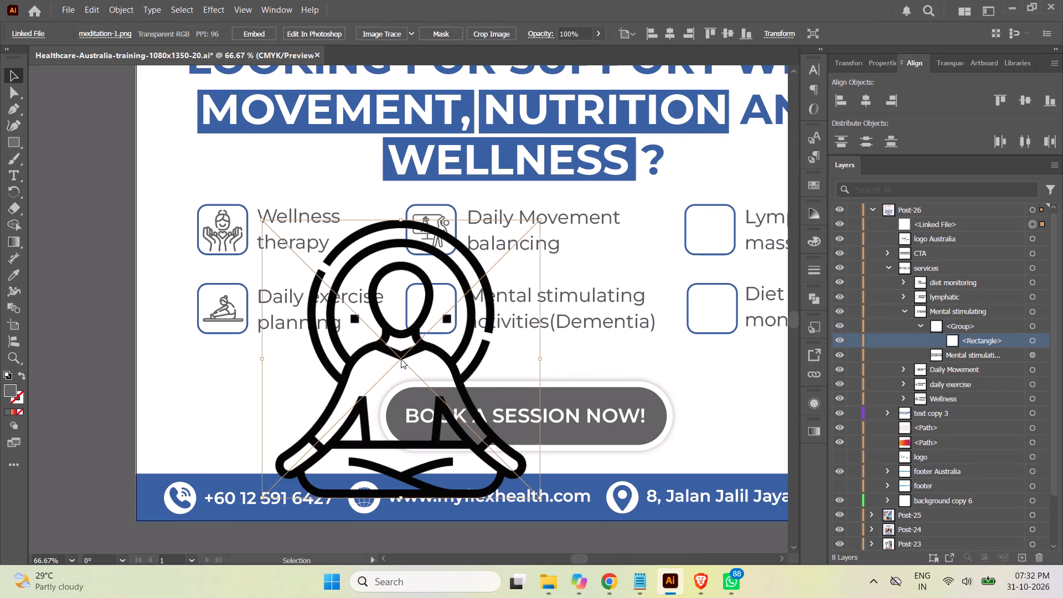
Image Trace the placed meditation icon and expand it into vector paths.
left_click(375, 34)
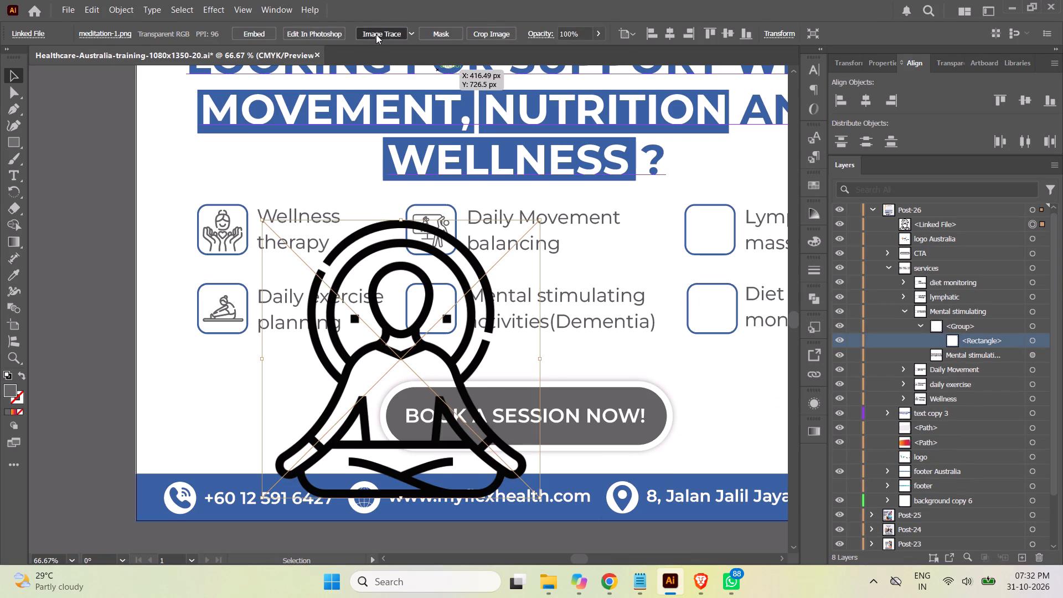
left_click(361, 35)
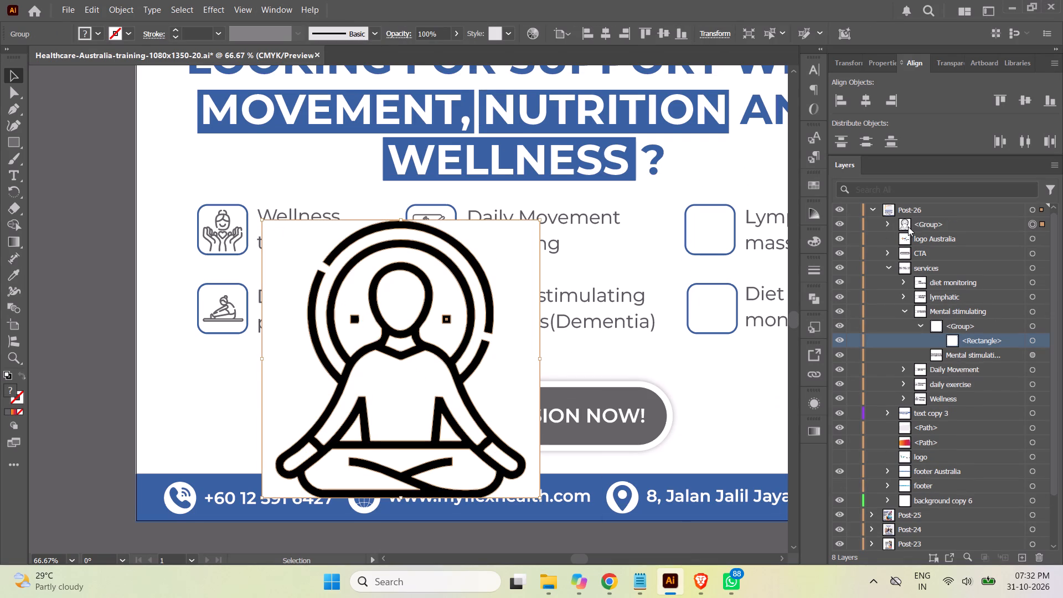
Delete the white fill paths and the white background compound path from the traced meditation icon's group, and collapse the group.
left_click(887, 223)
left_click(966, 268)
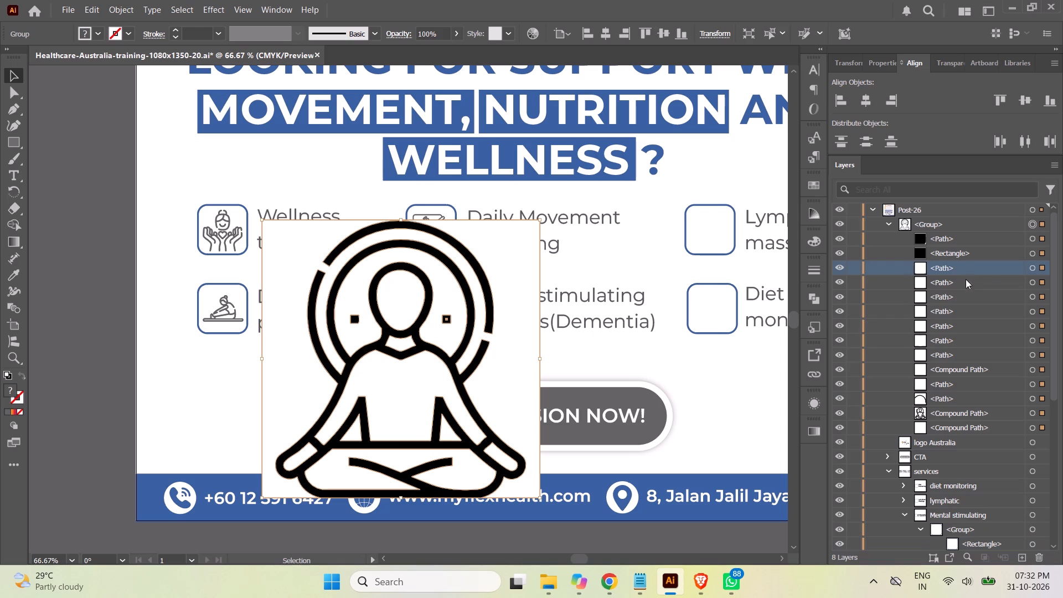
left_click(956, 385, "shift")
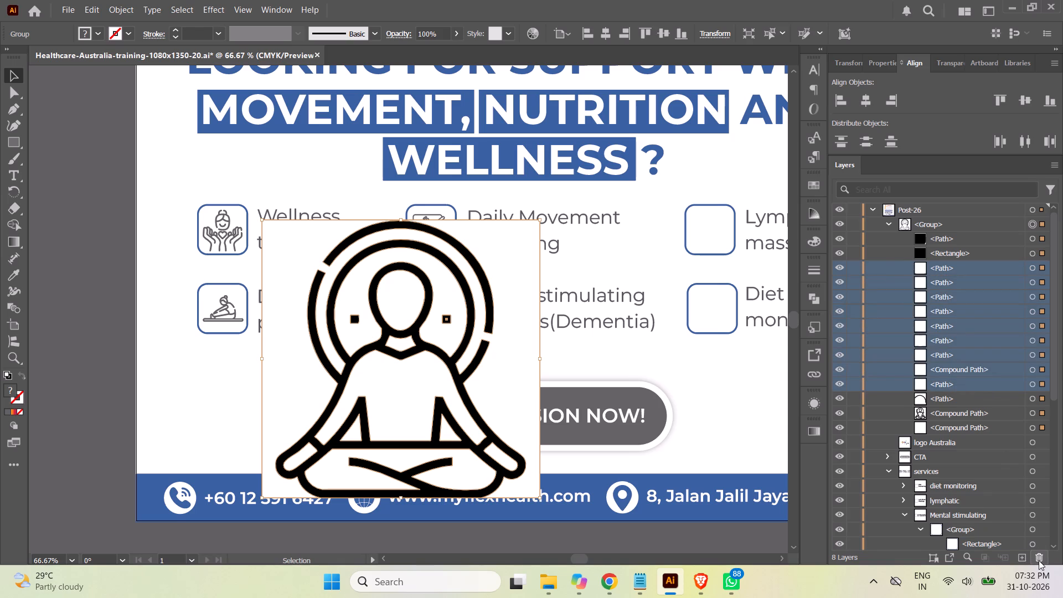
left_click(1039, 560)
left_click(963, 299)
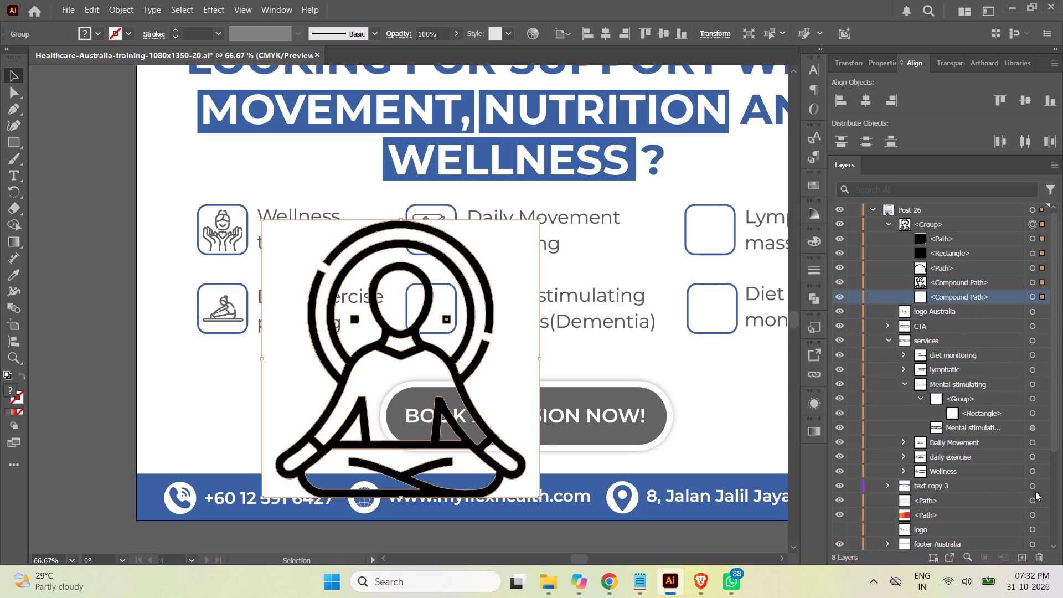
left_click(1038, 559)
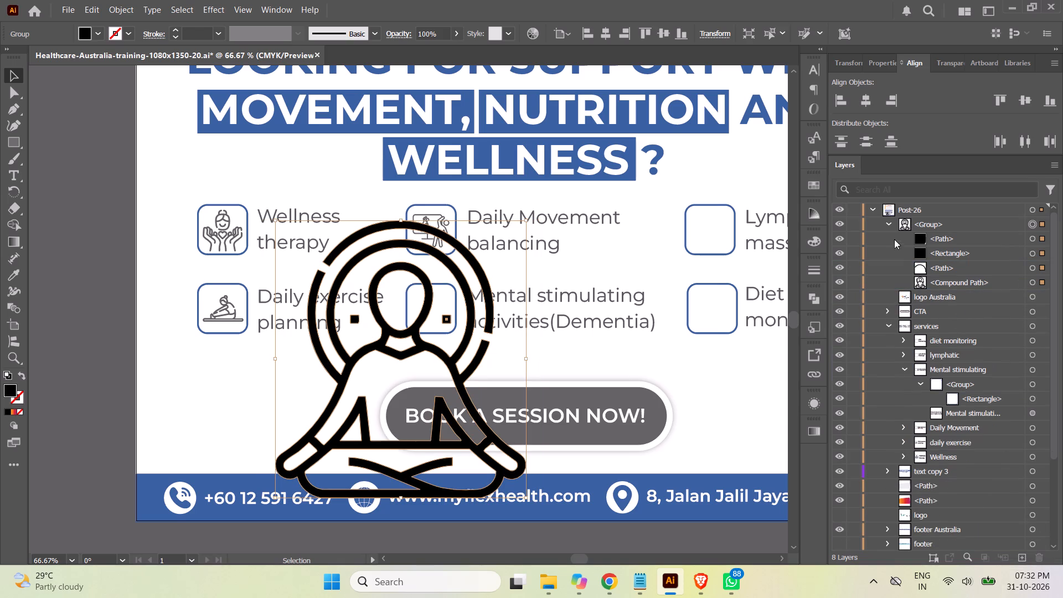
left_click(889, 221)
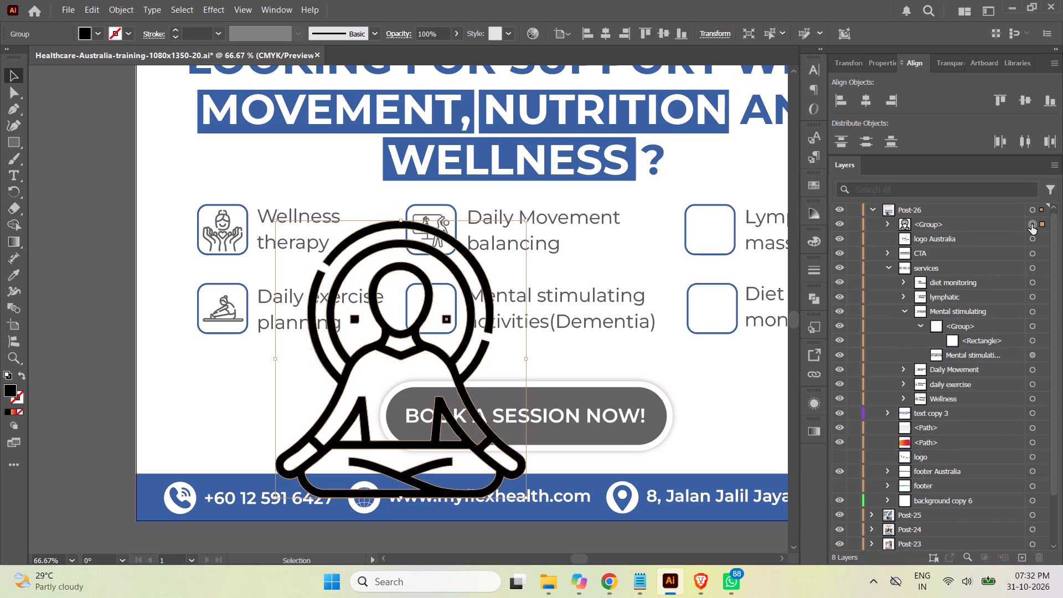
Scale the meditation icon down proportionally and centre it inside the Mental stimulating activities checkbox.
left_click(1031, 224)
left_click_drag(274, 221, 305, 271, "shift")
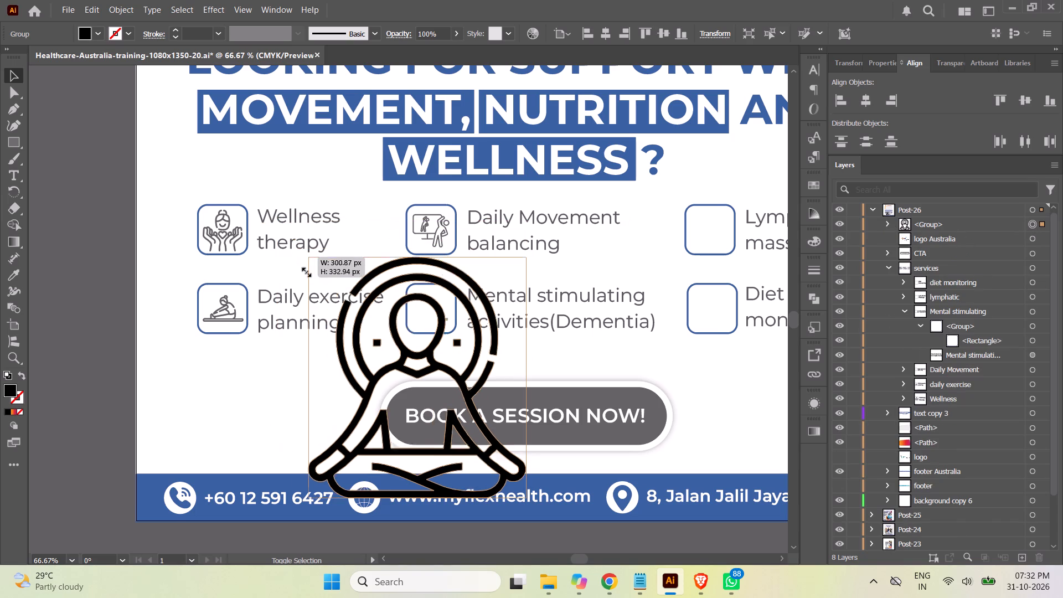
left_click_drag(305, 271, 426, 460, "shift")
left_click_drag(509, 478, 432, 310)
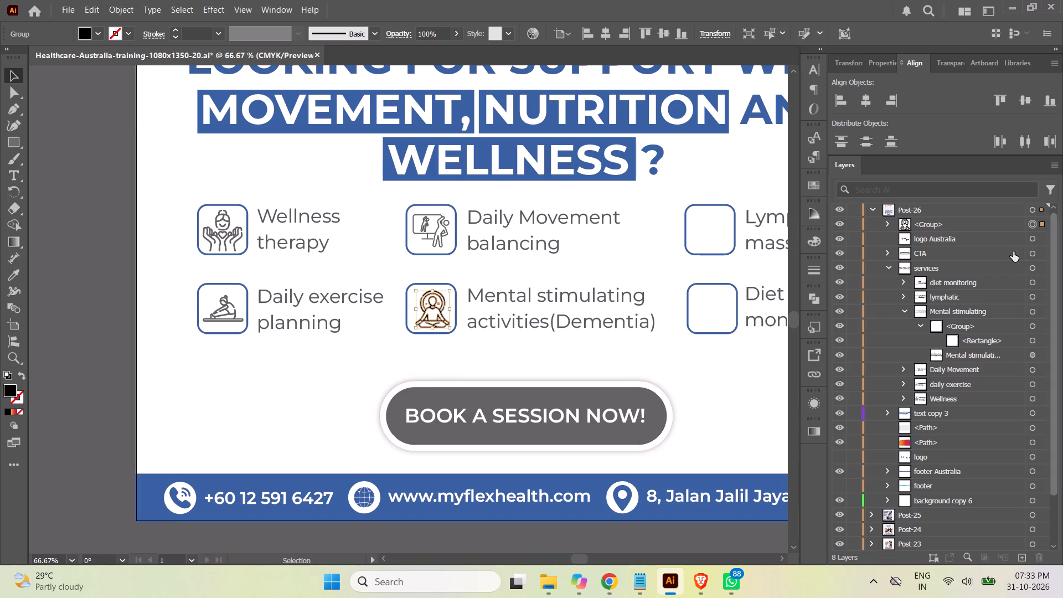
Move the meditation icon's group into the checkbox group inside Mental stimulating, above the rectangle.
left_click_drag(946, 224, 998, 328)
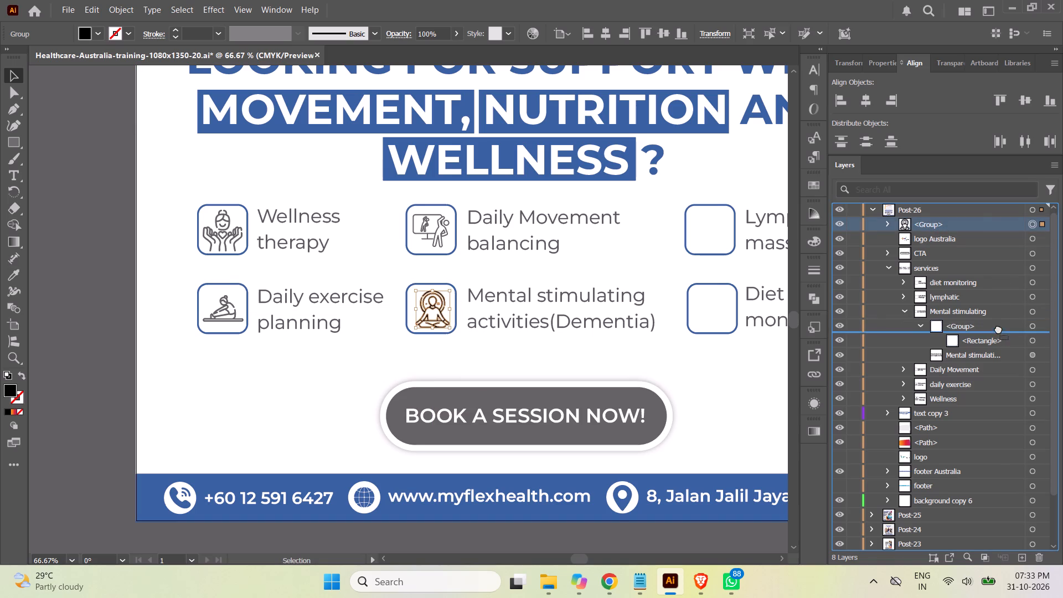
left_click_drag(998, 328, 995, 335)
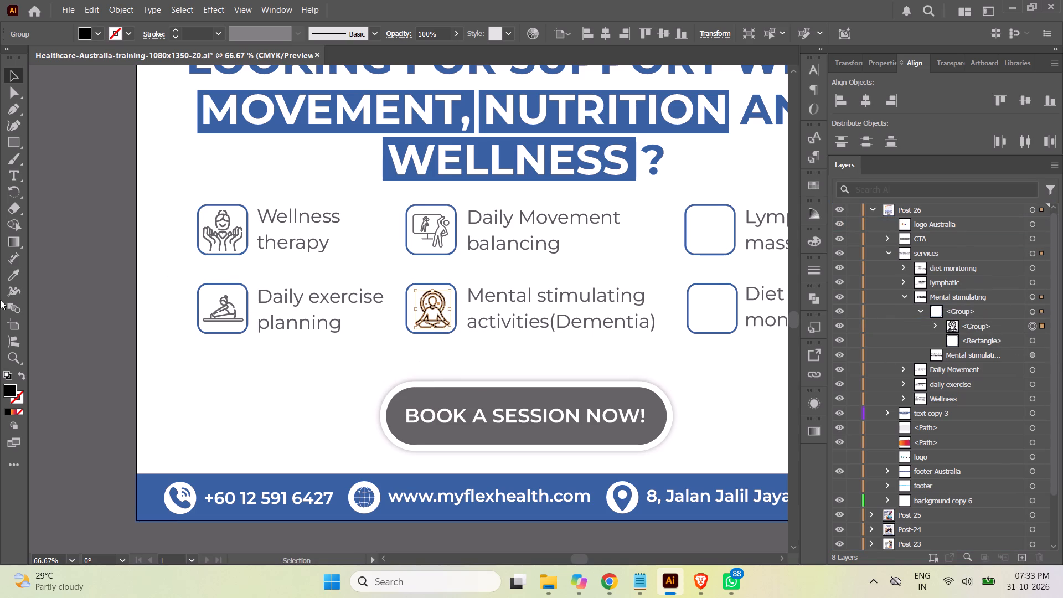
Recolour the meditation icon with the grey sampled from the BOOK A SESSION NOW! button, set its stroke to none and deselect it.
left_click(10, 275)
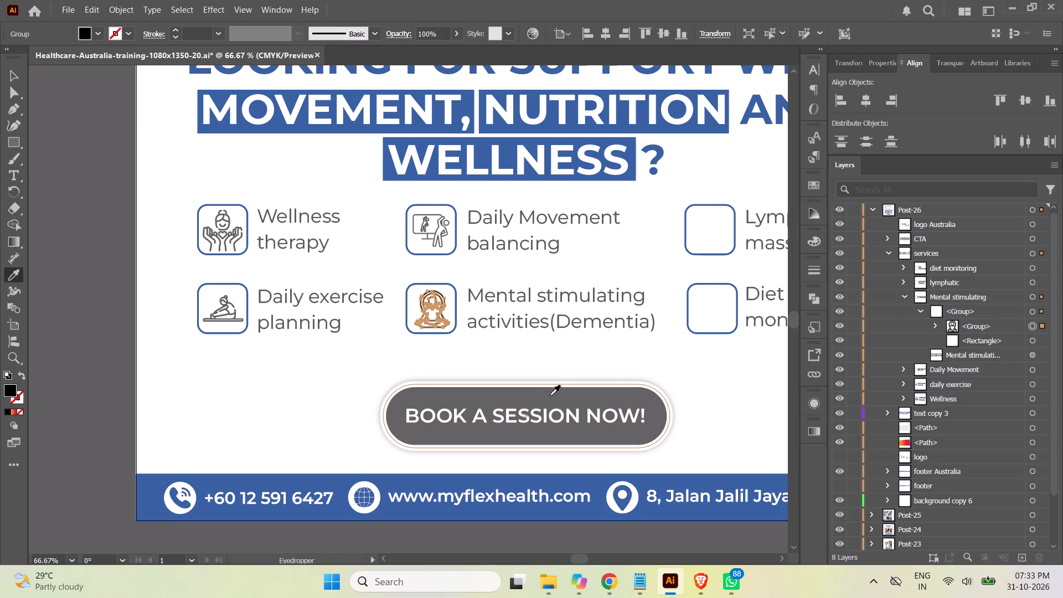
left_click(550, 396)
left_click(128, 35)
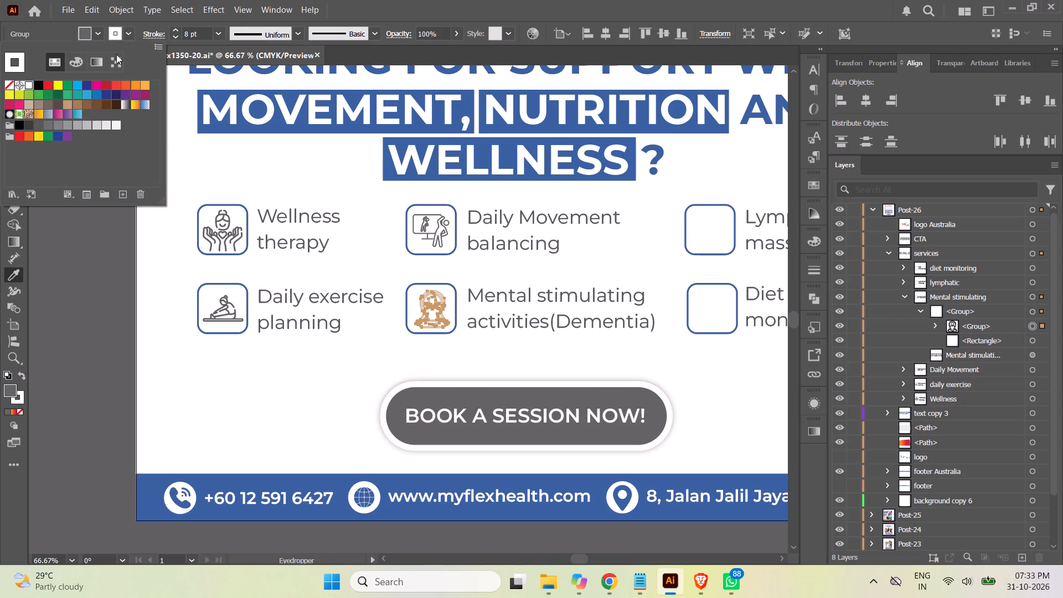
left_click(10, 87)
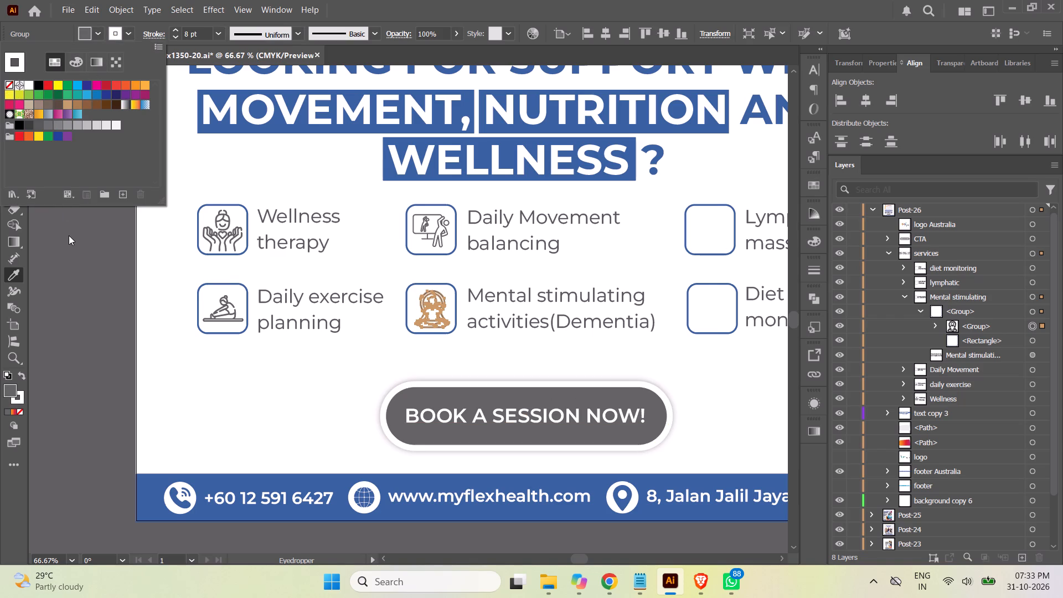
left_click(69, 235)
left_click(12, 74)
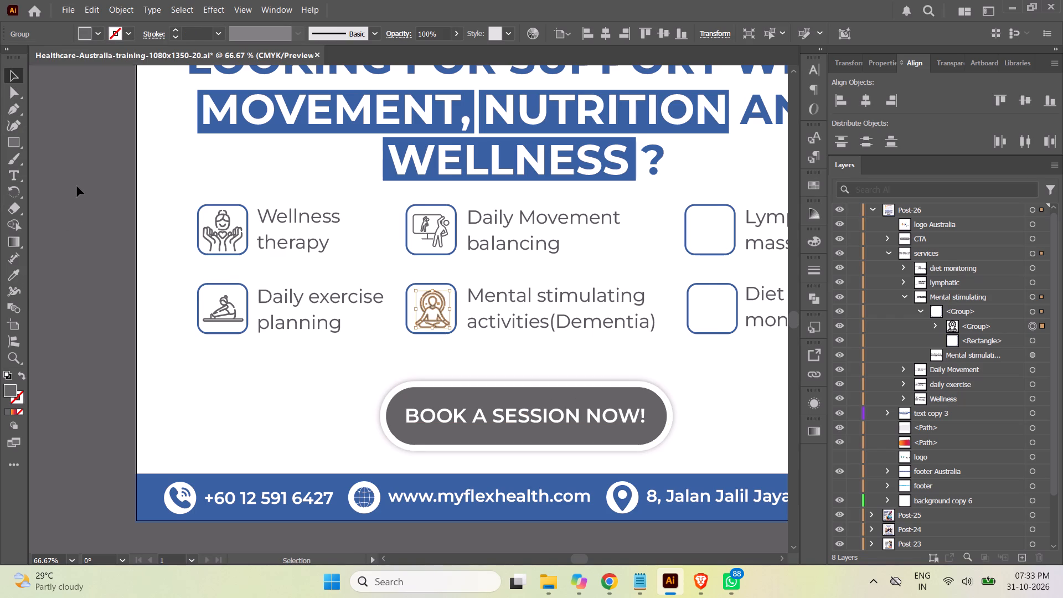
left_click(77, 186)
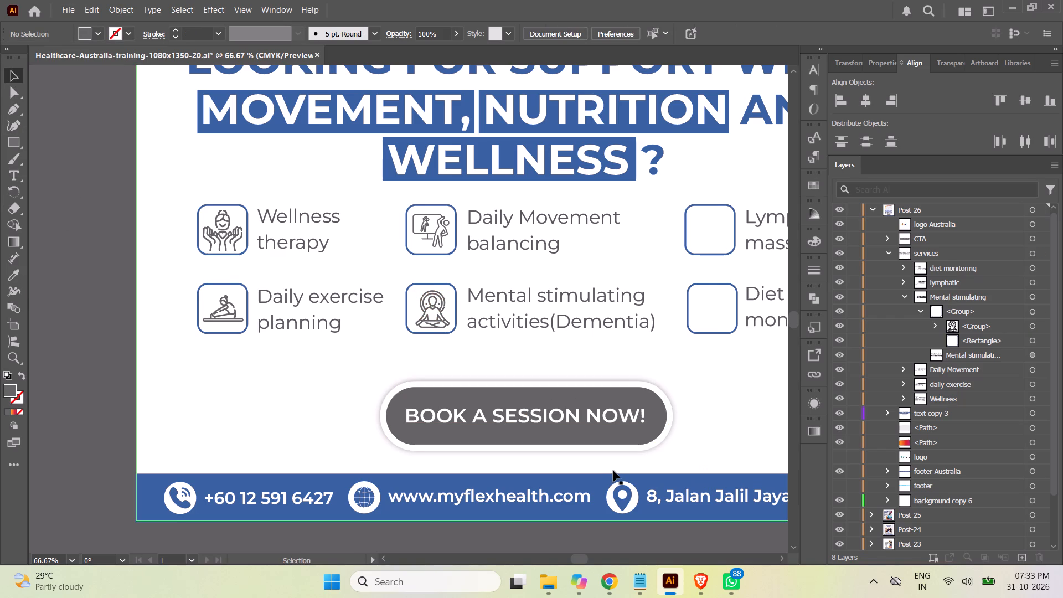
Collapse the Mental stimulating entry and expand the lymphatic entry with its checkbox group in the services layer.
triple_click(782, 559)
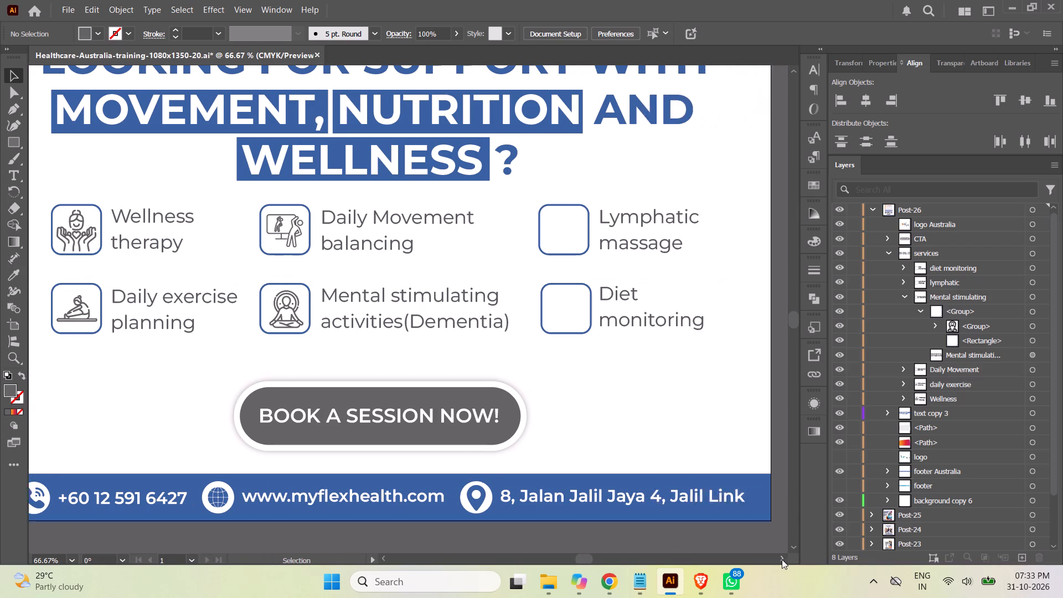
double_click(782, 559)
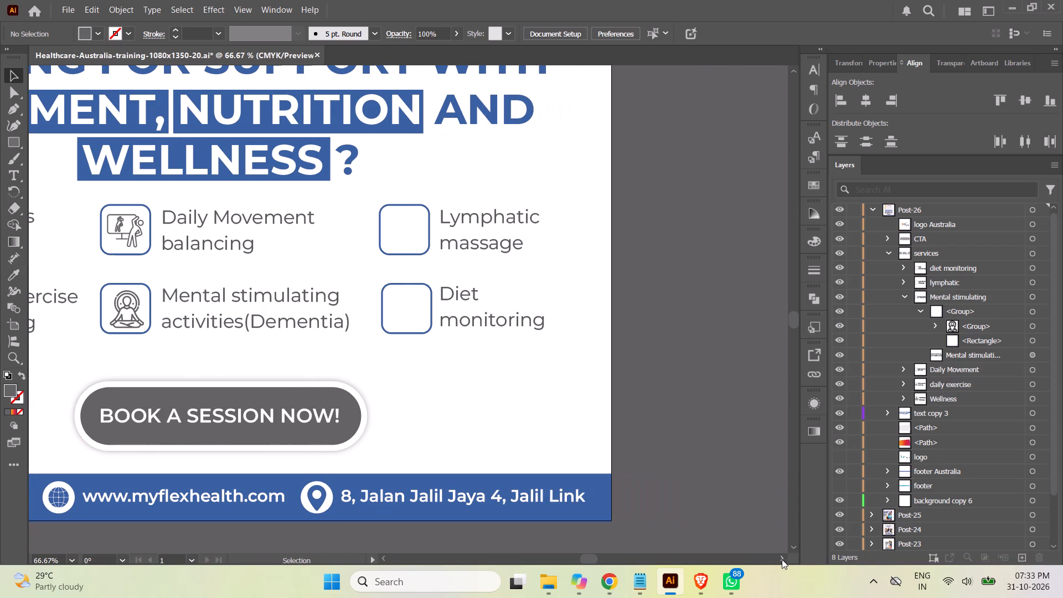
left_click(902, 296)
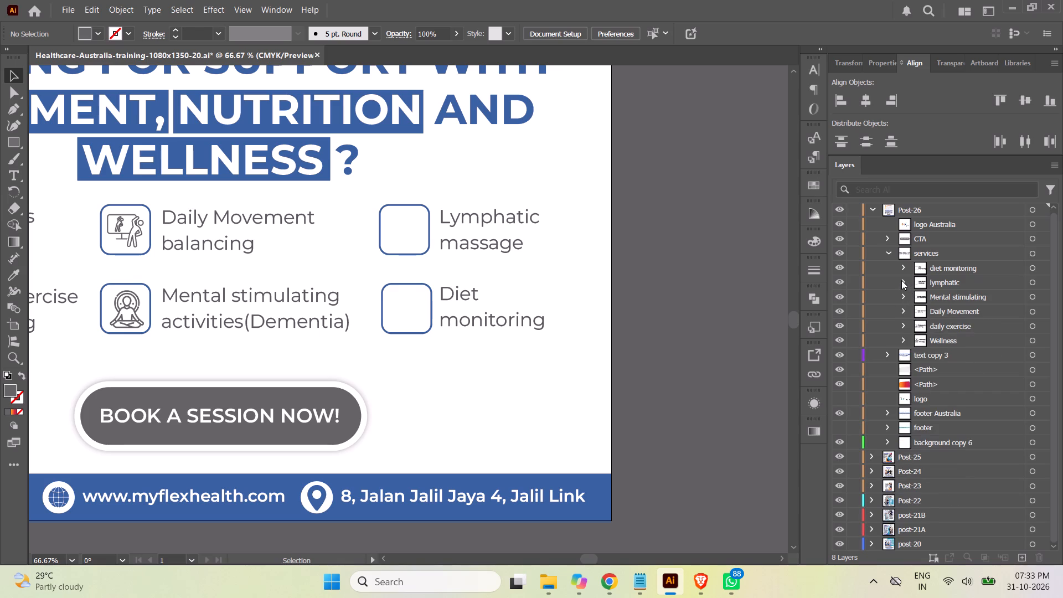
left_click(901, 280)
left_click(919, 295)
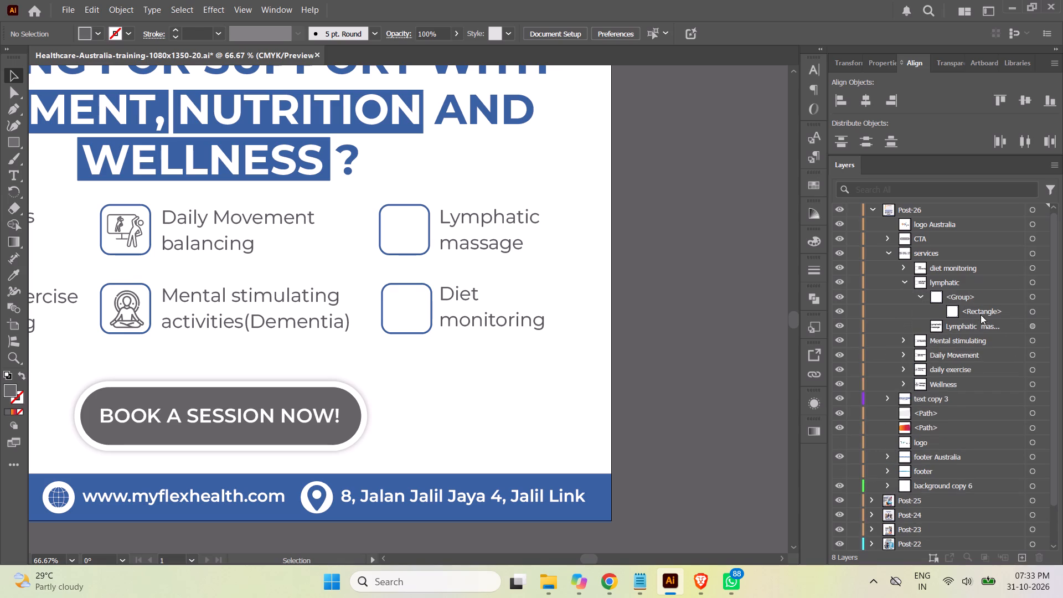
Find cpr.png in the Health Services folder and place it in the Illustrator document over the Lymphatic massage checkbox.
left_click(549, 578)
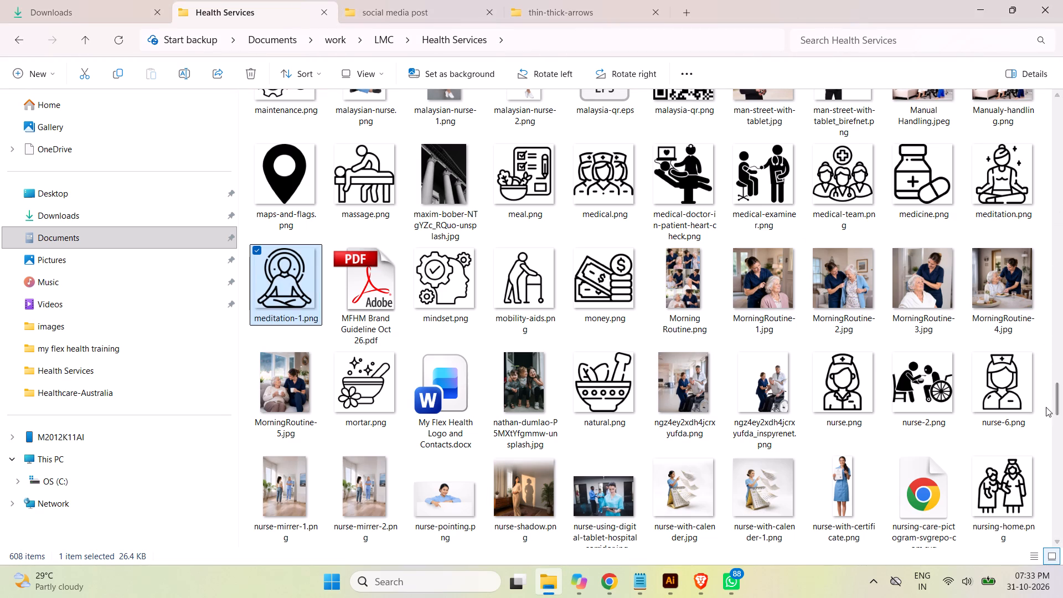
left_click_drag(1057, 400, 1056, 390)
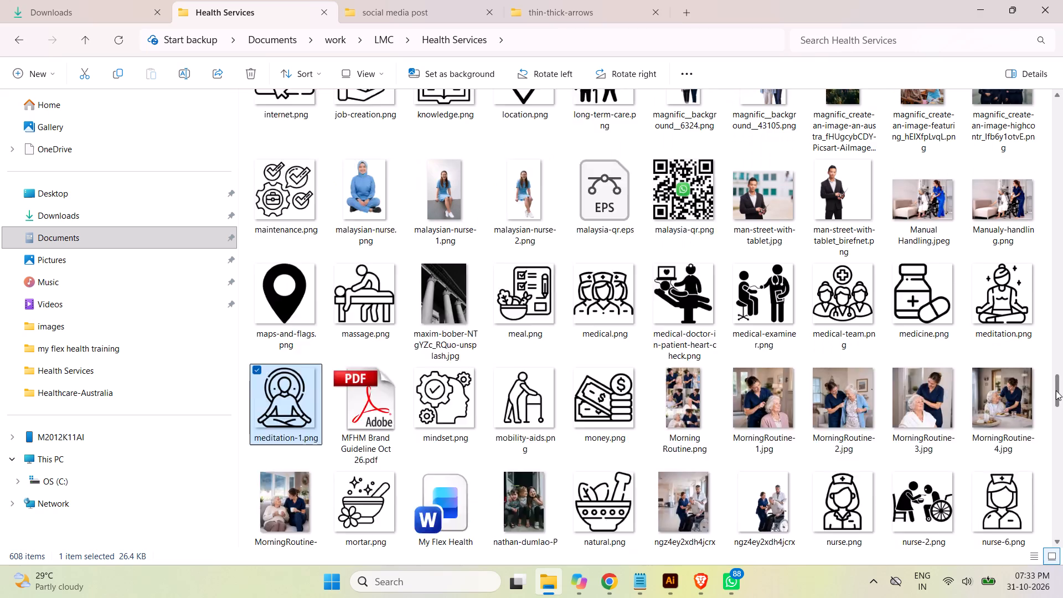
left_click_drag(1056, 390, 1055, 349)
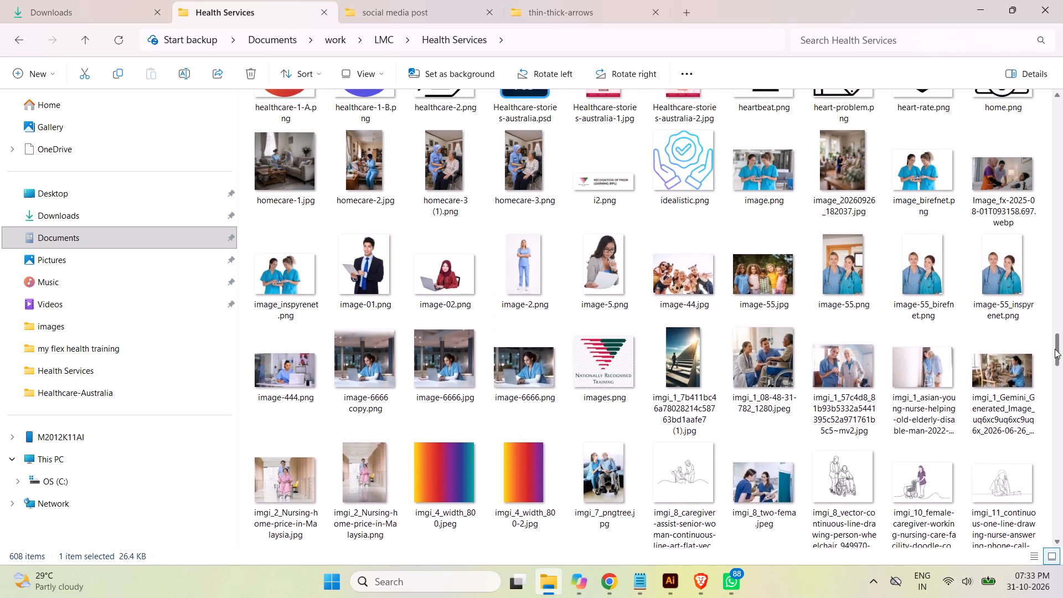
left_click_drag(1055, 349, 1055, 327)
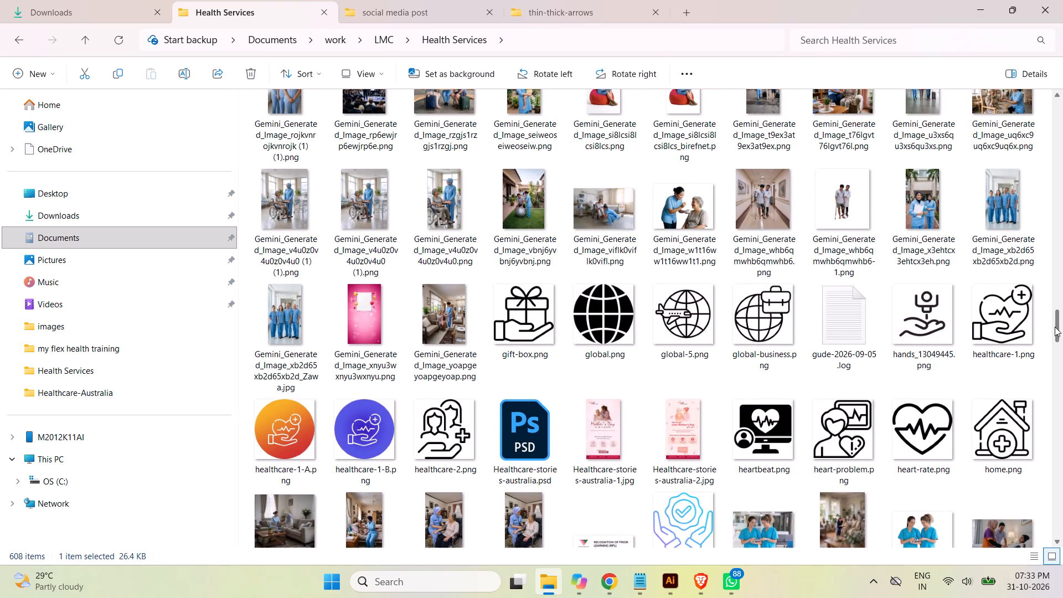
left_click_drag(1055, 327, 1059, 278)
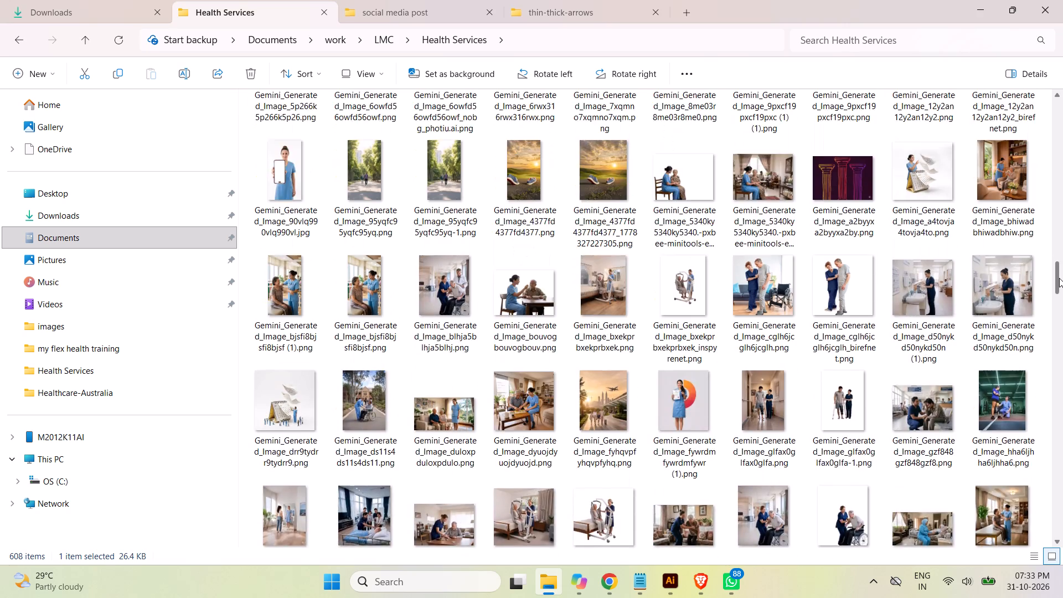
left_click_drag(1059, 278, 1062, 243)
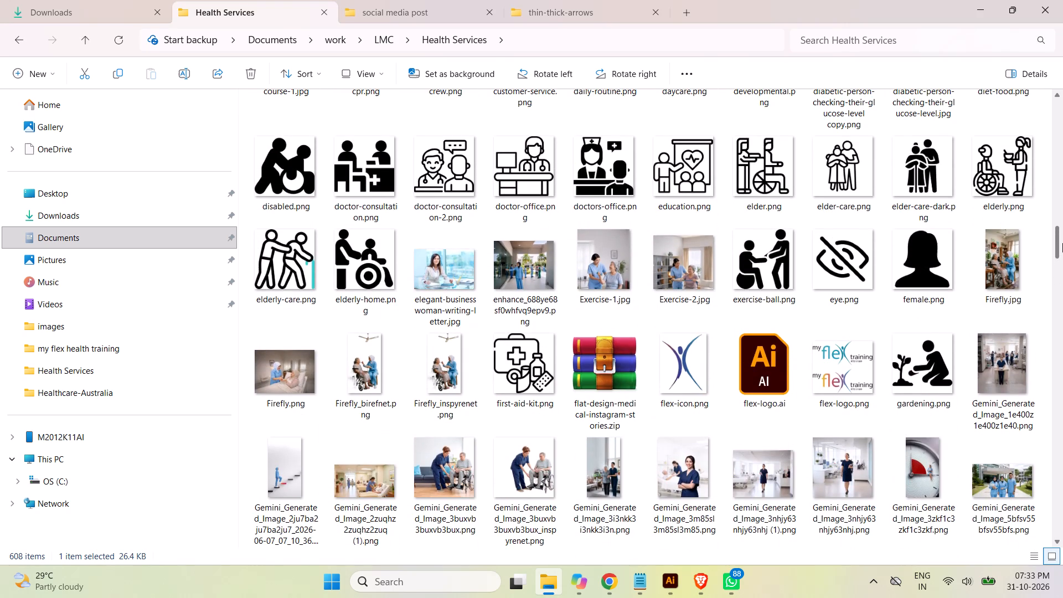
left_click_drag(1062, 243, 1062, 239)
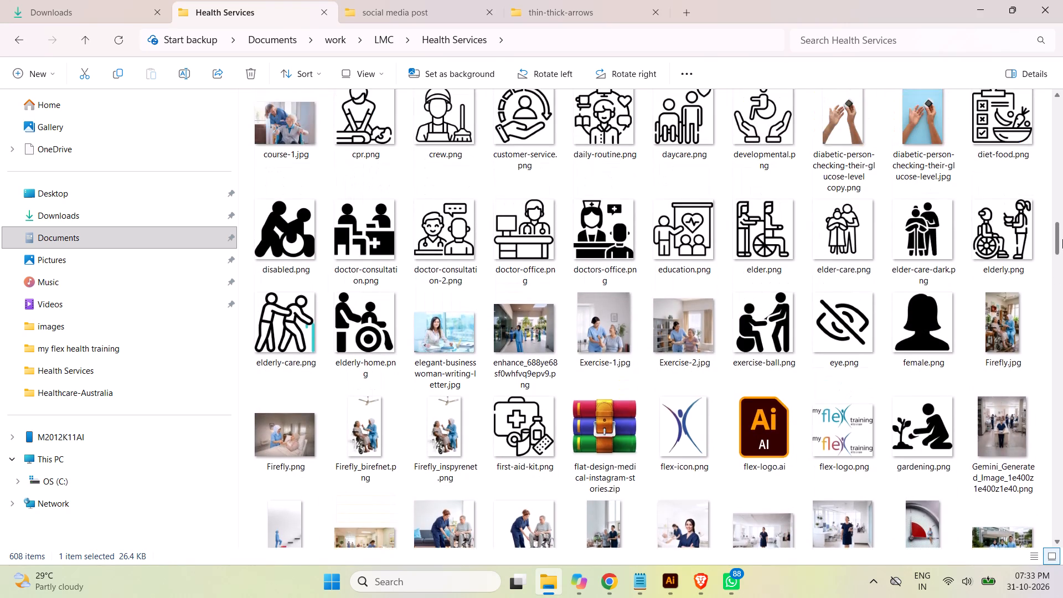
left_click_drag(1062, 239, 1062, 229)
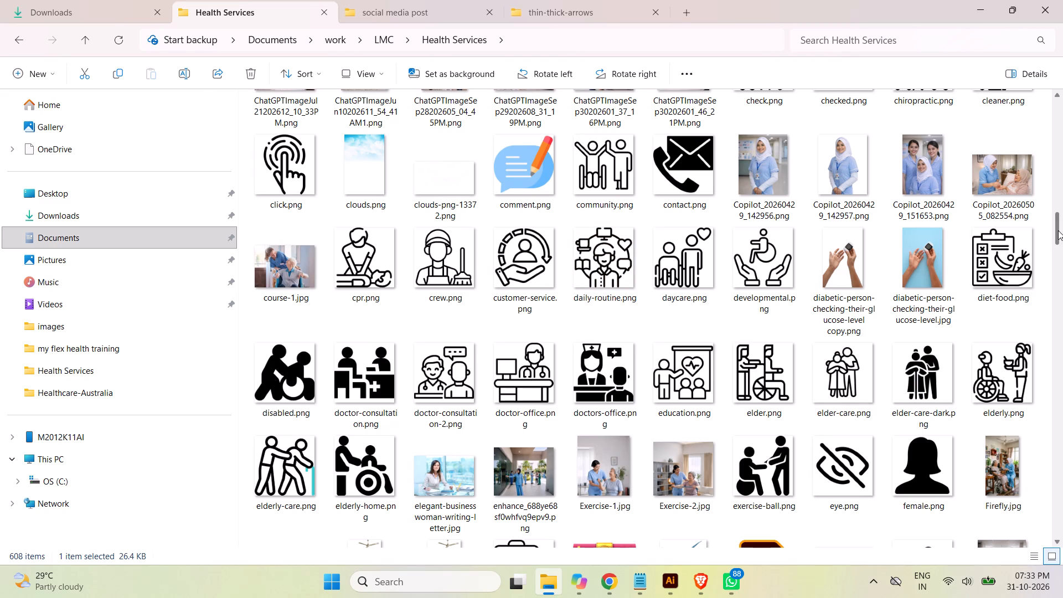
left_click_drag(1059, 230, 1060, 222)
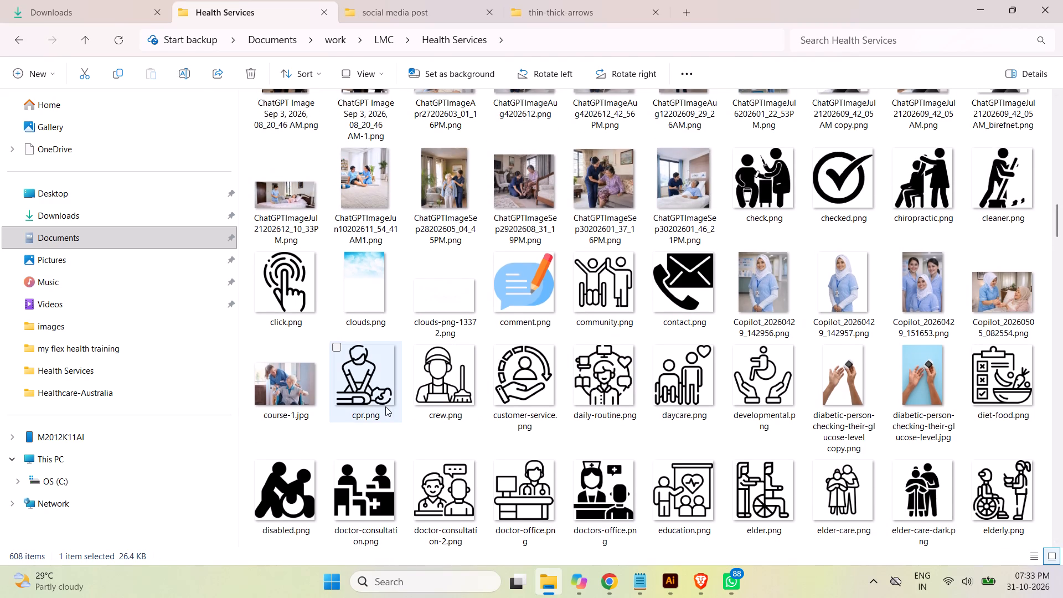
left_click_drag(365, 391, 670, 594)
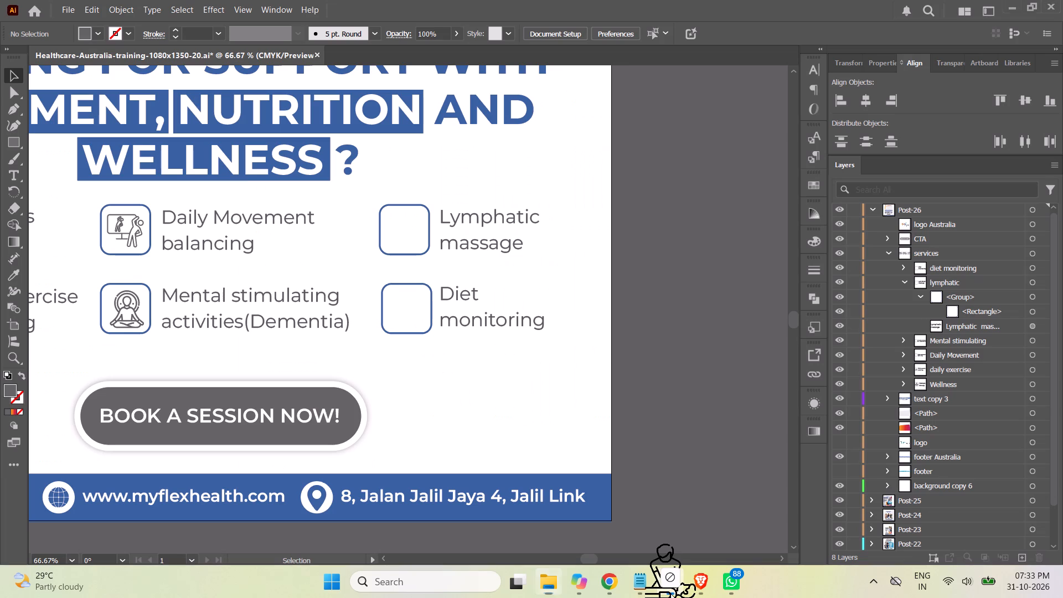
left_click_drag(670, 594, 451, 225)
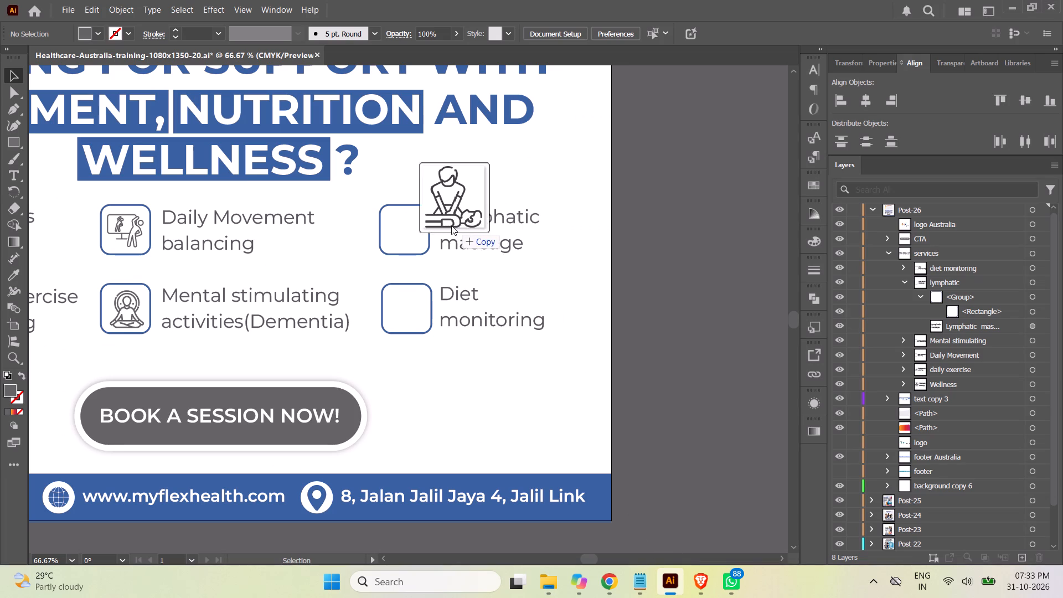
left_click_drag(451, 225, 424, 240)
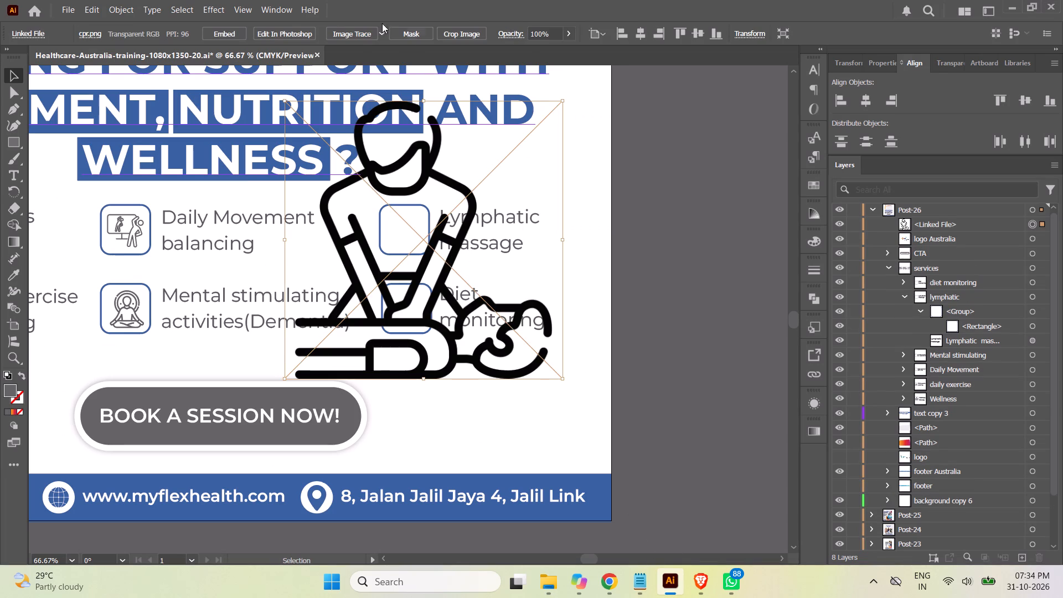
Image Trace the placed CPR picture with the default preset and expand it into vector paths.
left_click(347, 34)
left_click(364, 35)
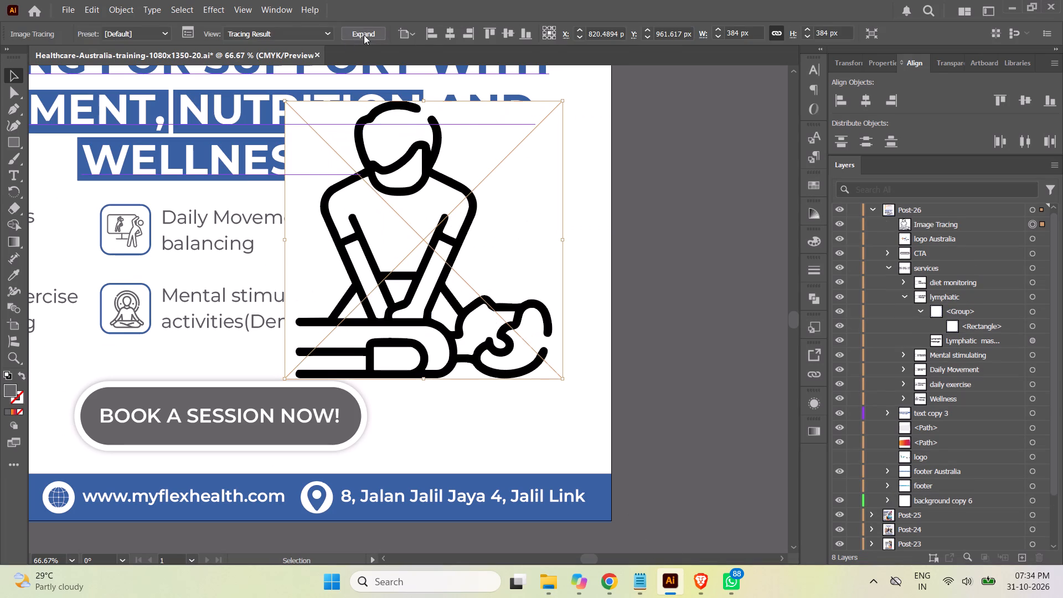
Delete all the white paths from the traced CPR icon's group, keeping the black compound path, and collapse the group.
left_click(887, 224)
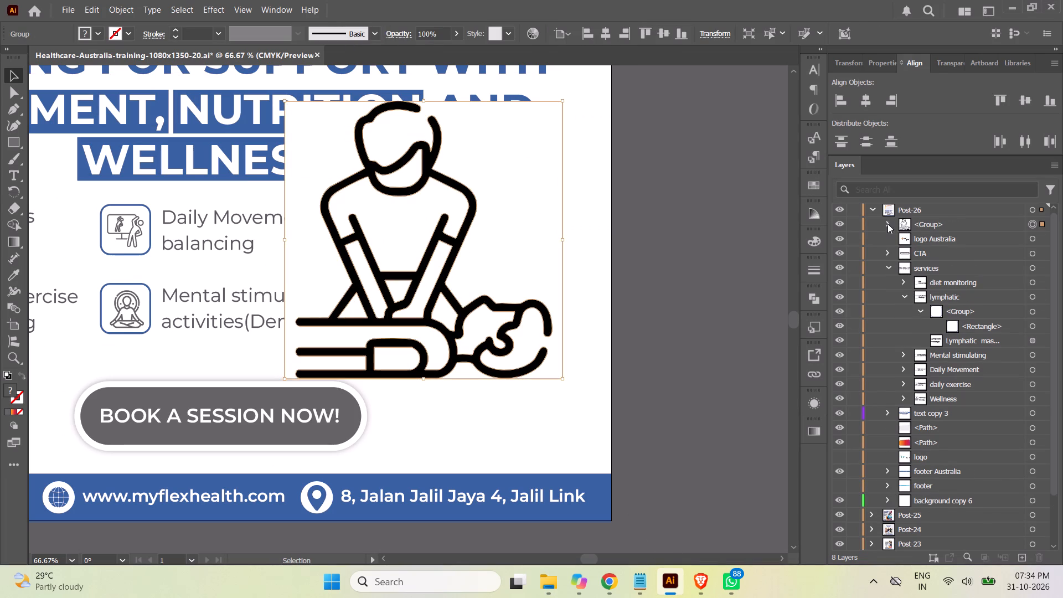
left_click(963, 236)
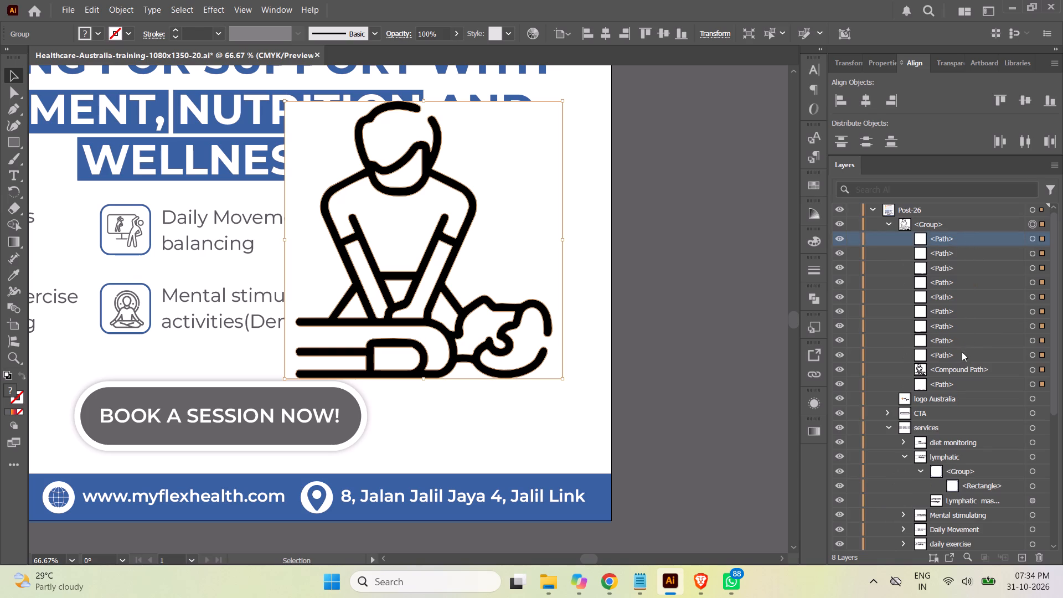
left_click(962, 352, "shift")
left_click(1040, 555)
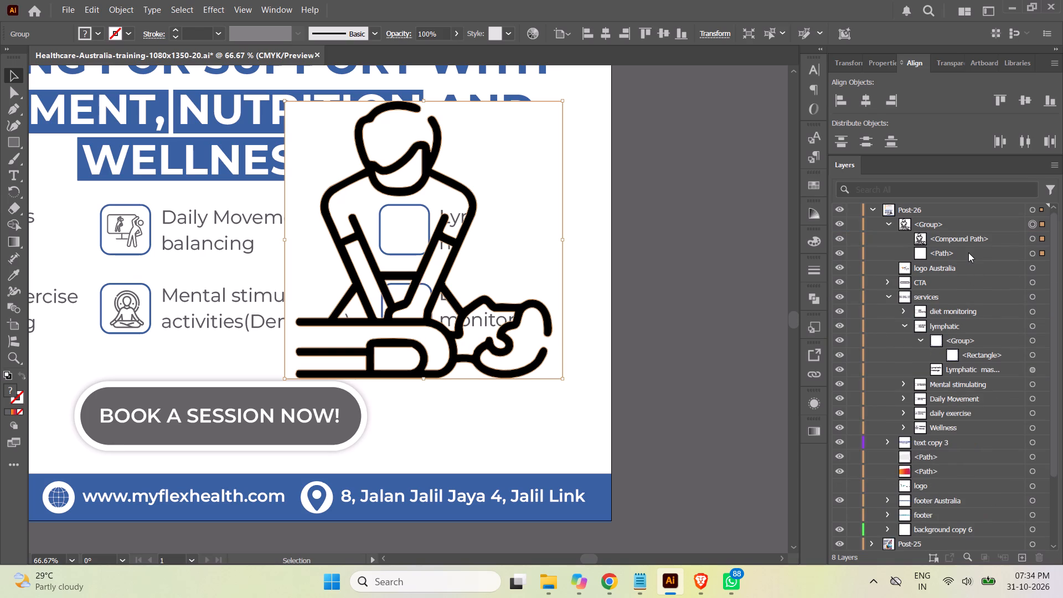
left_click(968, 252)
left_click(1038, 554)
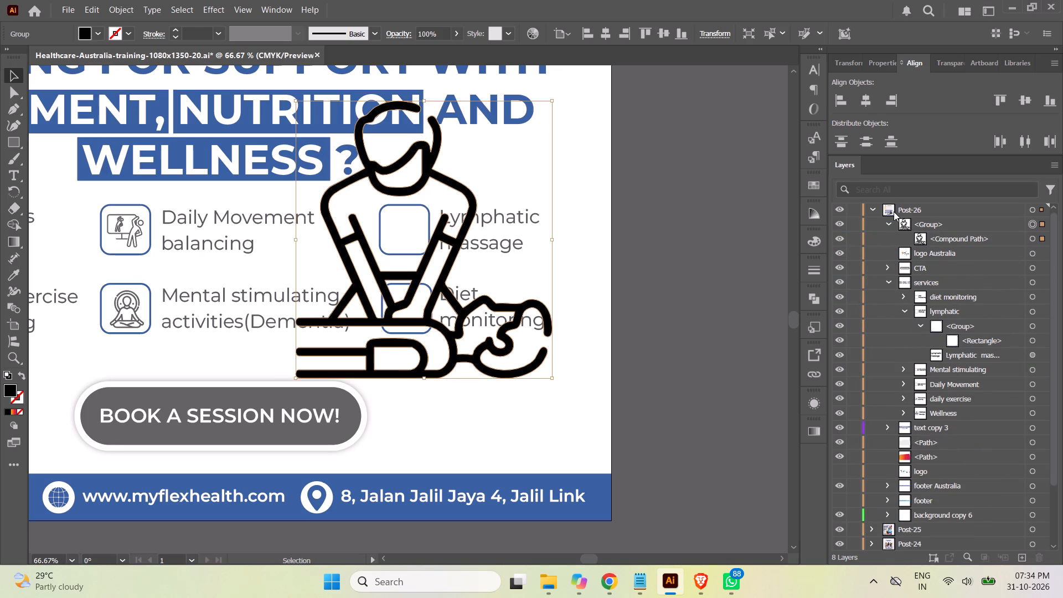
left_click(888, 225)
Scale the CPR icon down proportionally and centre it inside the Lymphatic massage checkbox.
left_click(1030, 226)
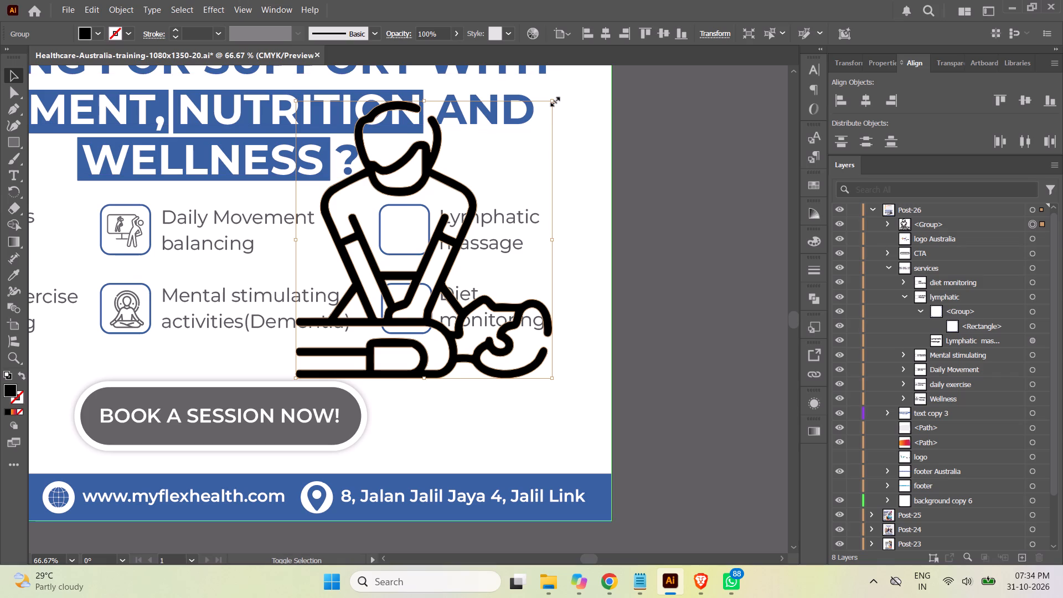
left_click_drag(554, 100, 419, 316, "shift")
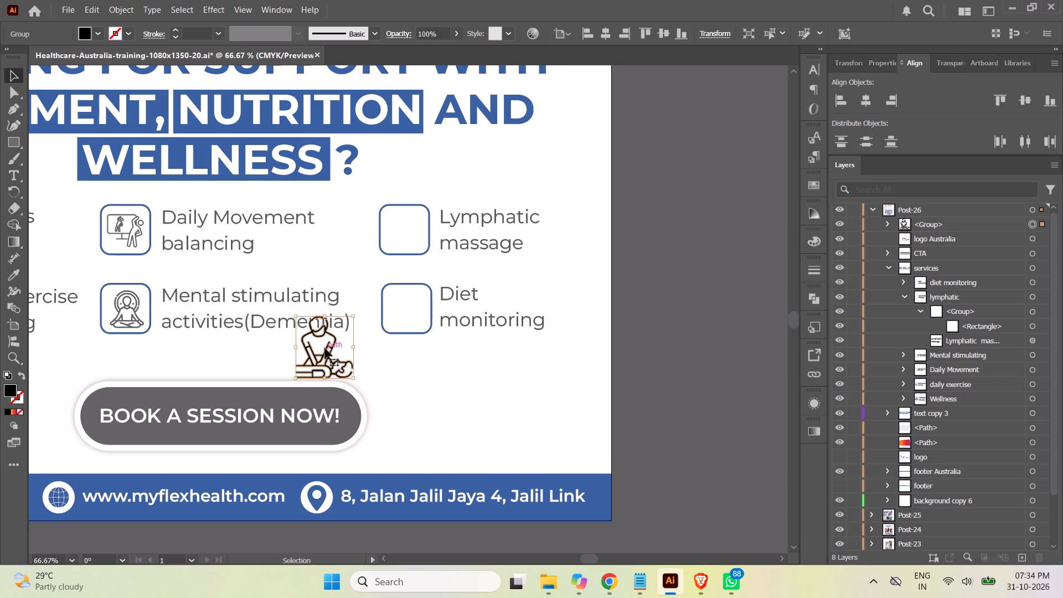
left_click_drag(329, 352, 569, 169)
left_click_drag(534, 194, 558, 172, "shift")
left_click_drag(576, 164, 409, 240)
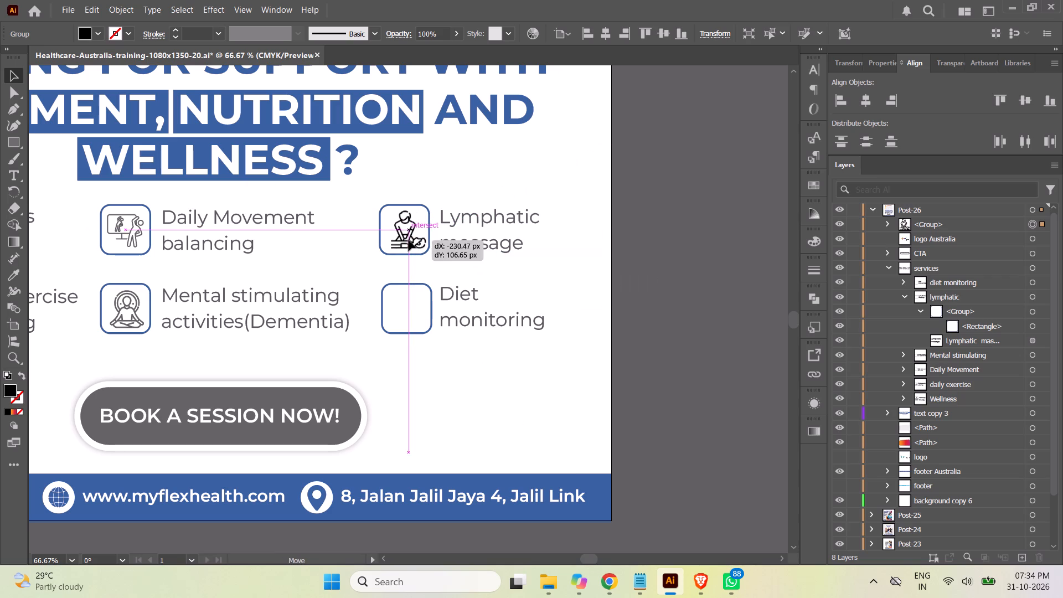
left_click_drag(409, 240, 406, 240)
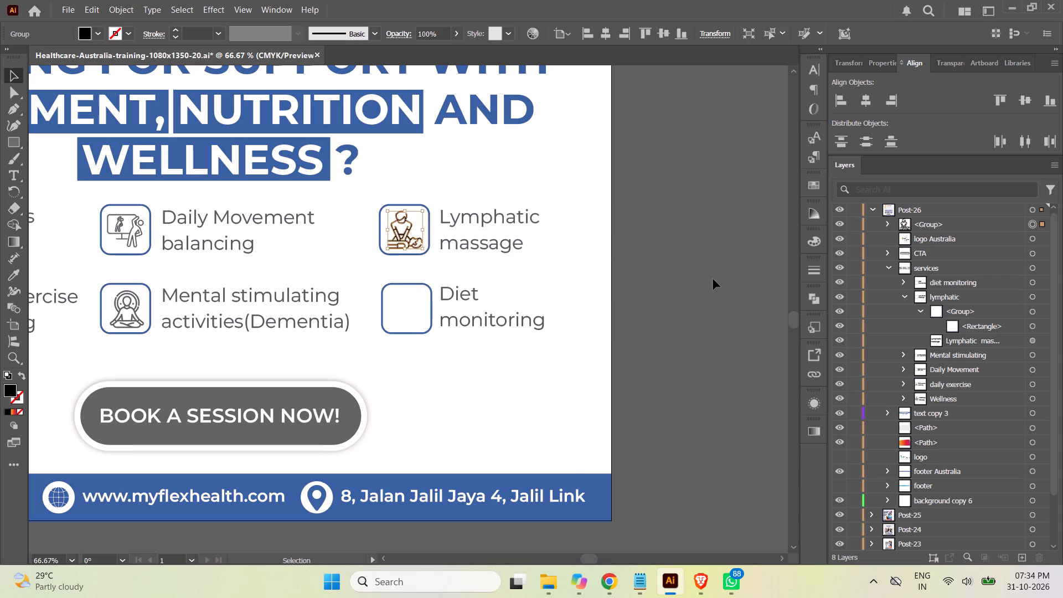
Recolour the CPR icon with the grey sampled from the BOOK A SESSION NOW! button, set its stroke to none and deselect it.
left_click(15, 275)
left_click(336, 400)
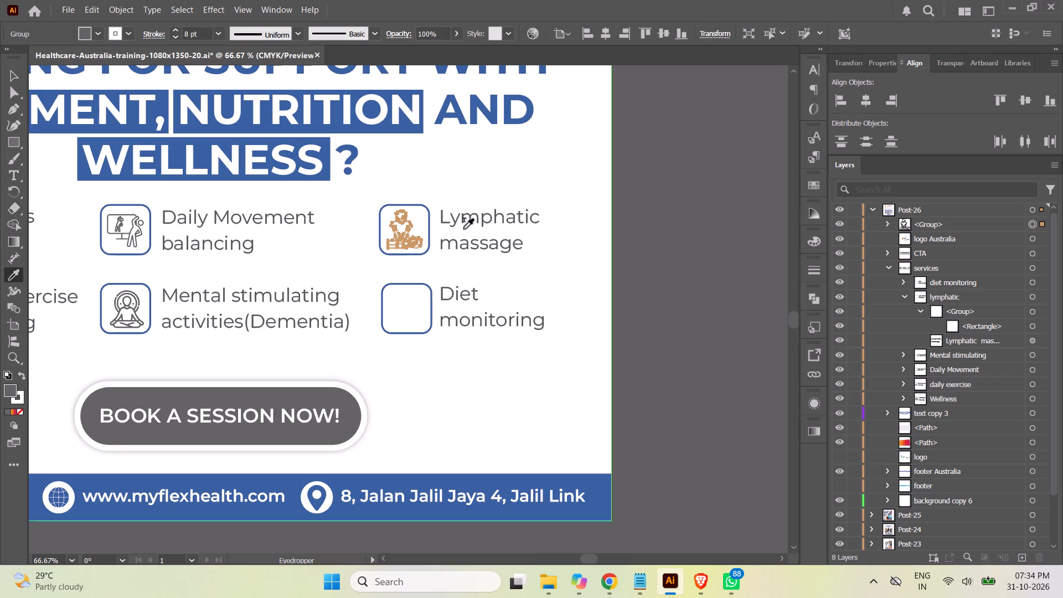
left_click(129, 35)
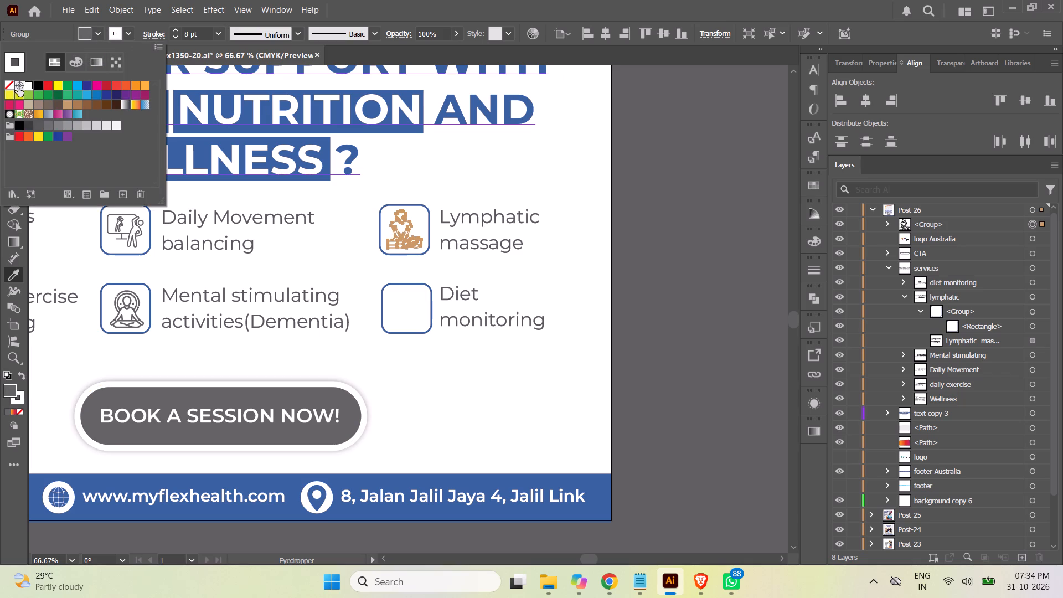
left_click(13, 86)
left_click(677, 172)
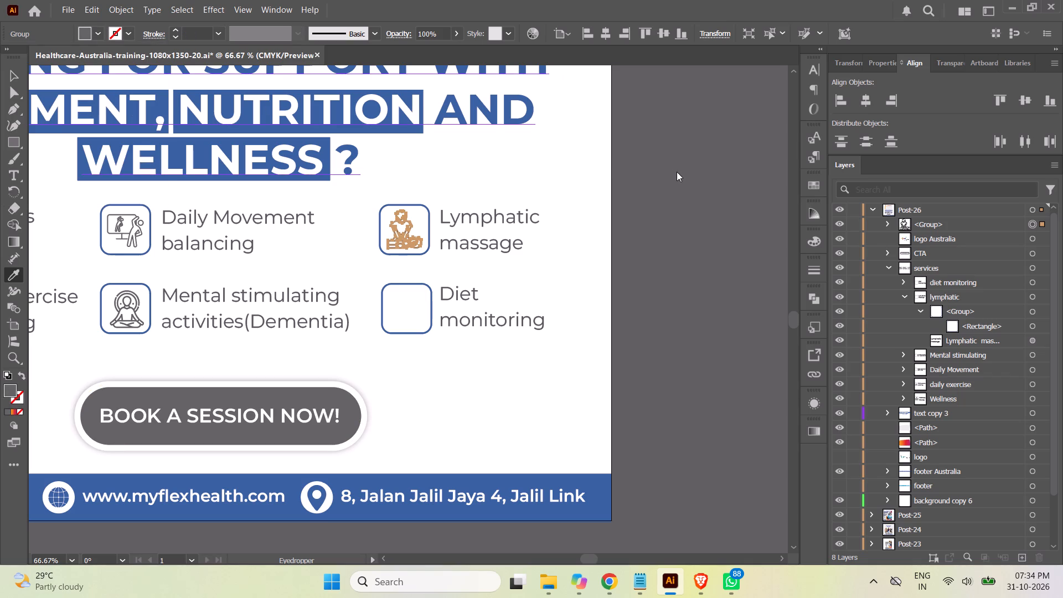
left_click(14, 76)
left_click(650, 226)
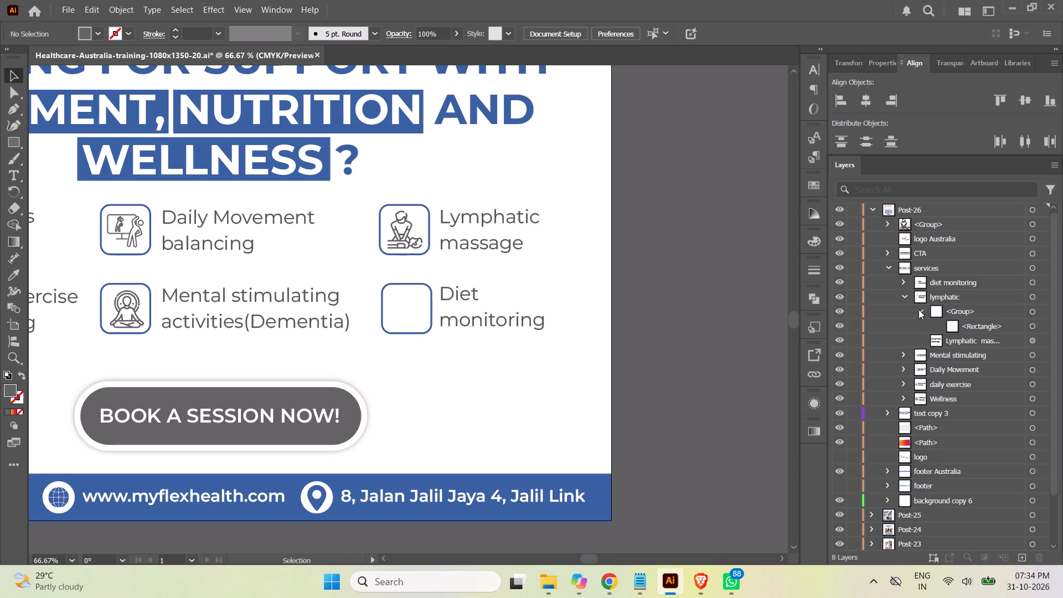
Move the CPR icon's group into the checkbox group inside lymphatic, above the rectangle.
left_click(1031, 226)
left_click(976, 225)
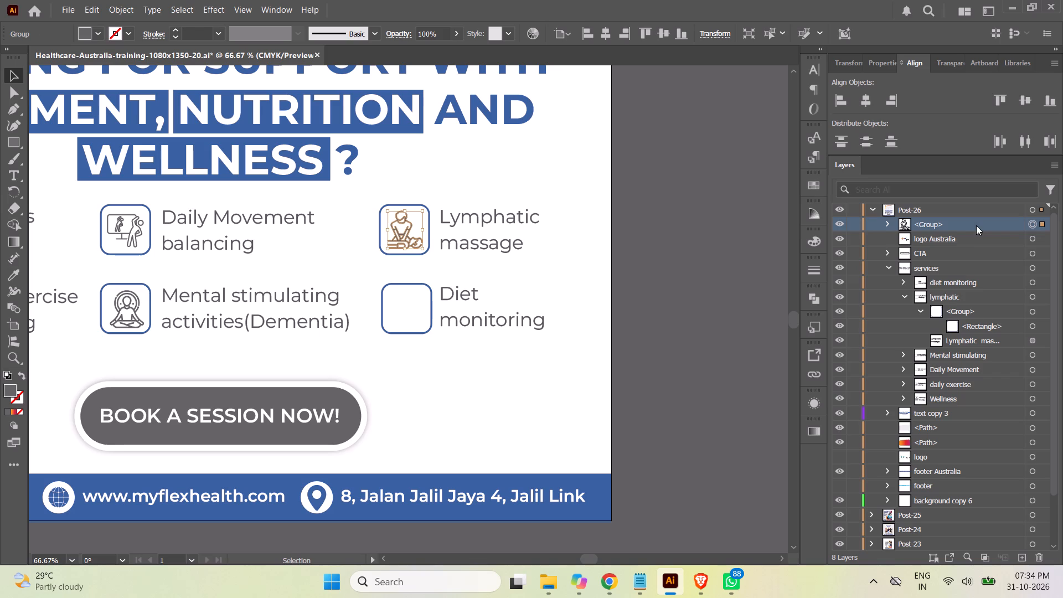
left_click_drag(968, 225, 972, 321)
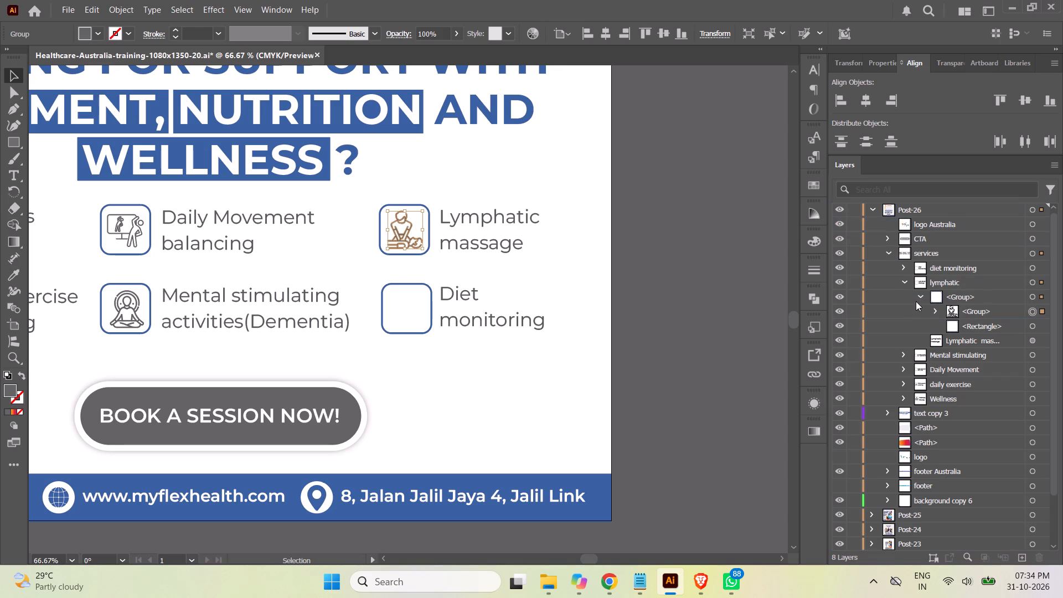
Collapse the lymphatic entry and expand the diet monitoring entry with its checkbox group in the services layer.
left_click(918, 294)
left_click(905, 280)
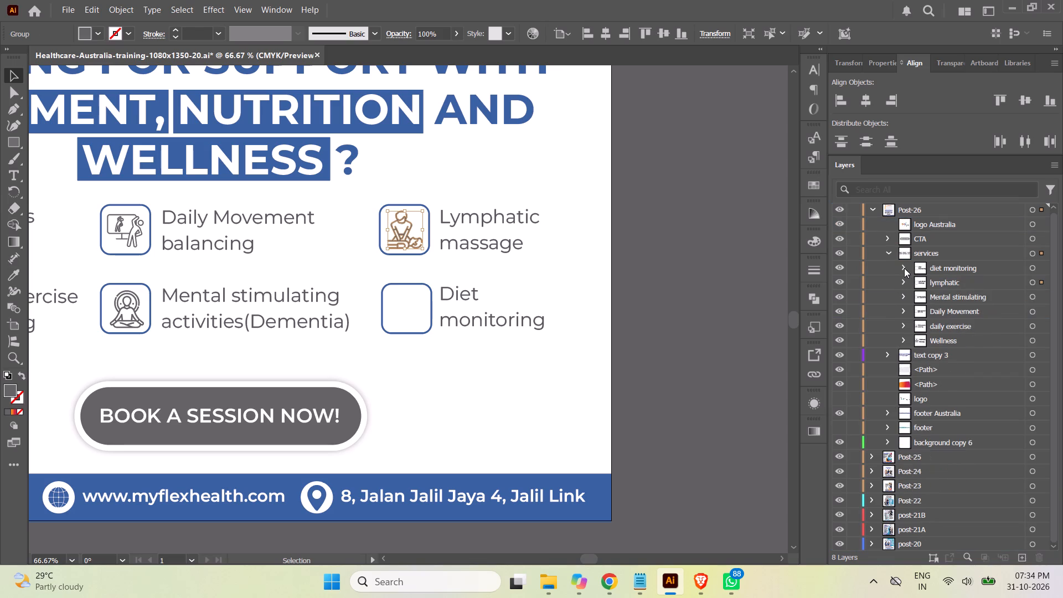
left_click(902, 266)
left_click(920, 281)
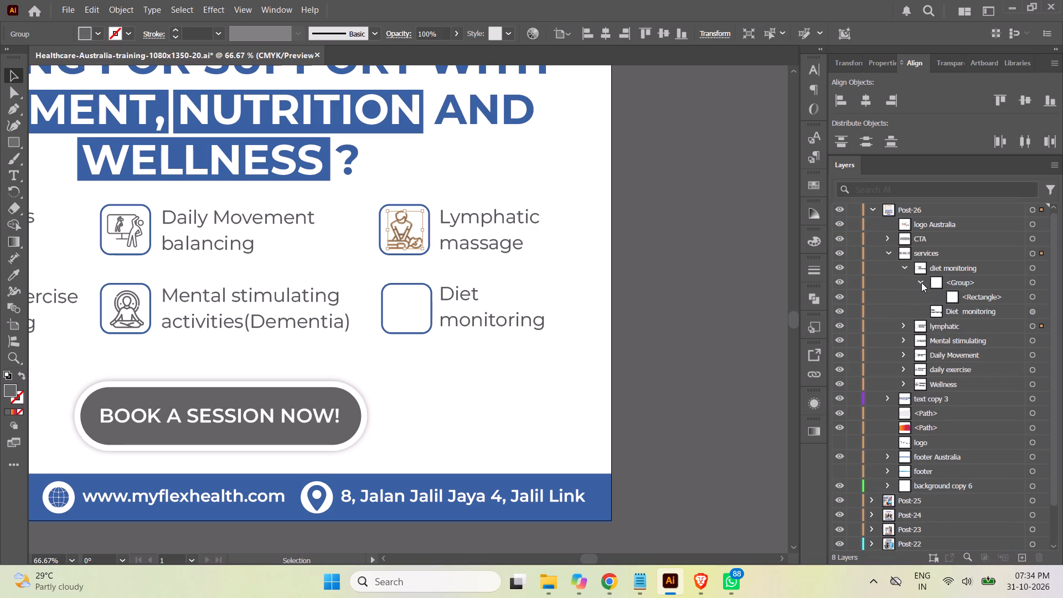
Place diet-food.png from the Health Services folder in the Illustrator document near the Diet monitoring checkbox.
left_click(555, 579)
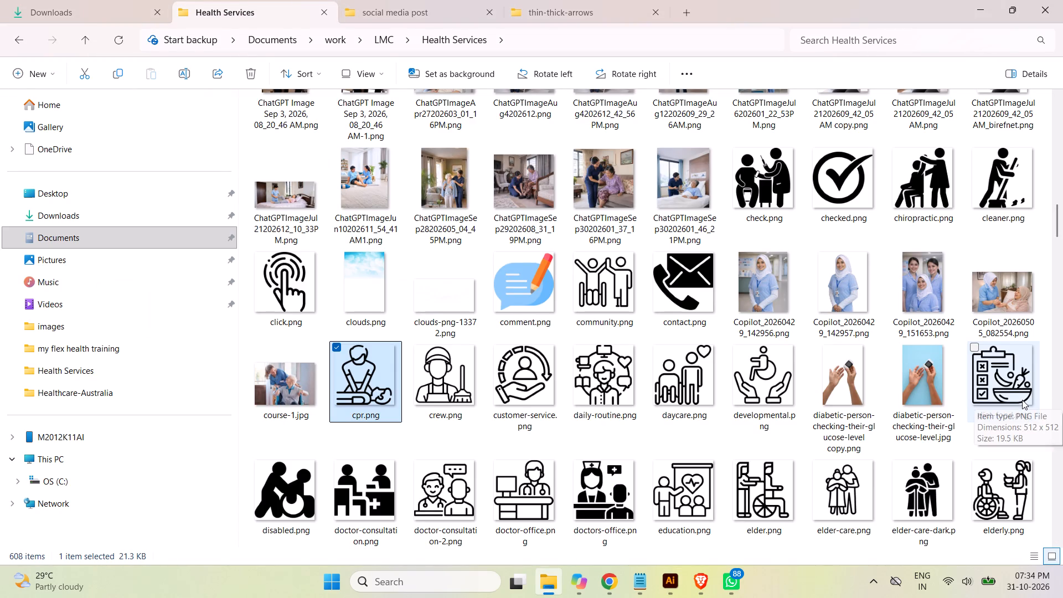
left_click_drag(1023, 400, 678, 586)
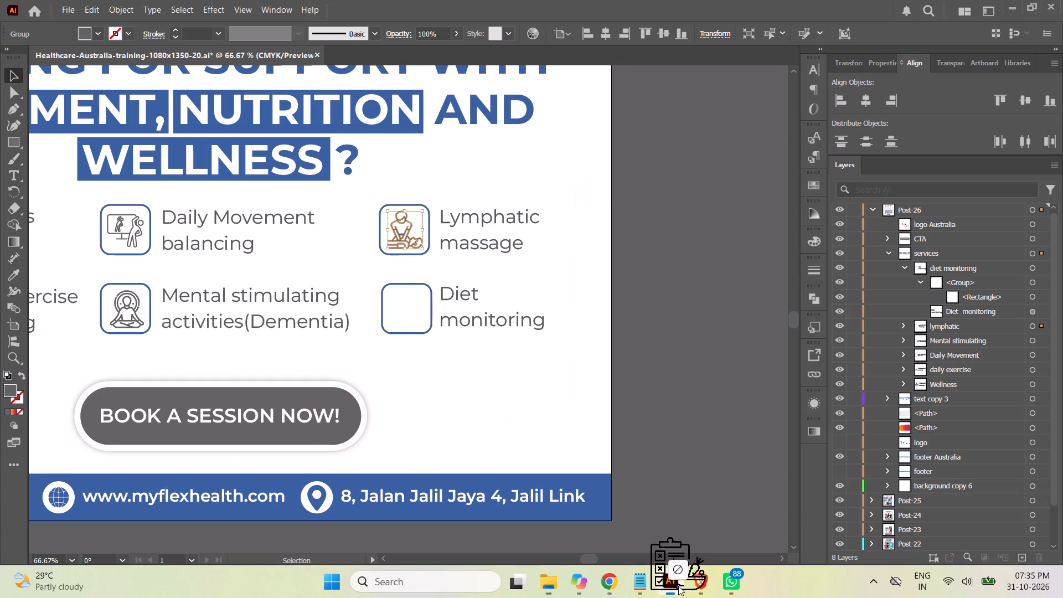
left_click_drag(678, 586, 508, 359)
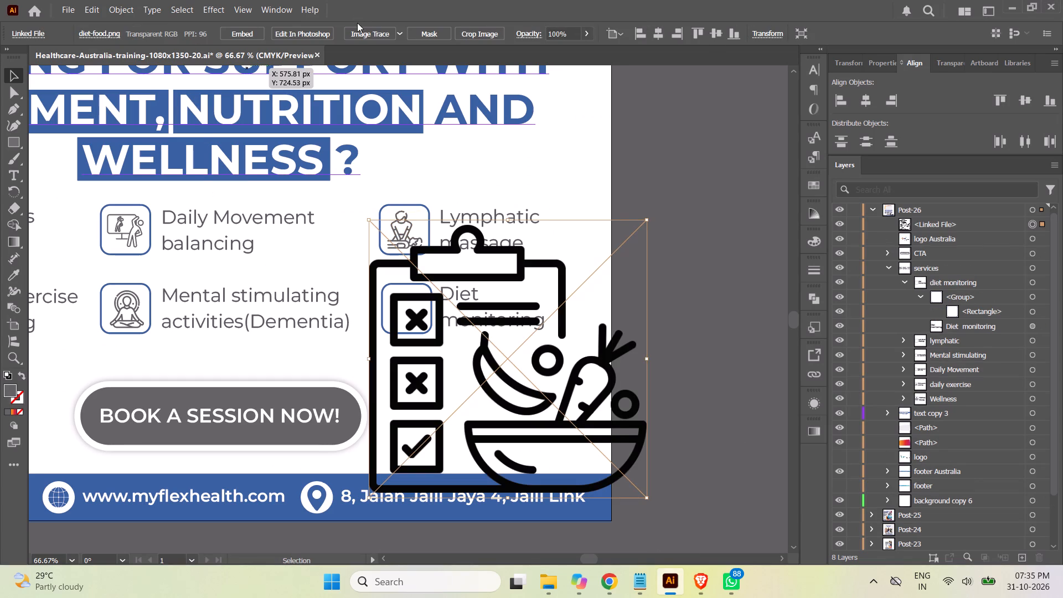
Image Trace the placed diet-food picture and expand it into vector paths.
left_click(363, 33)
left_click(364, 31)
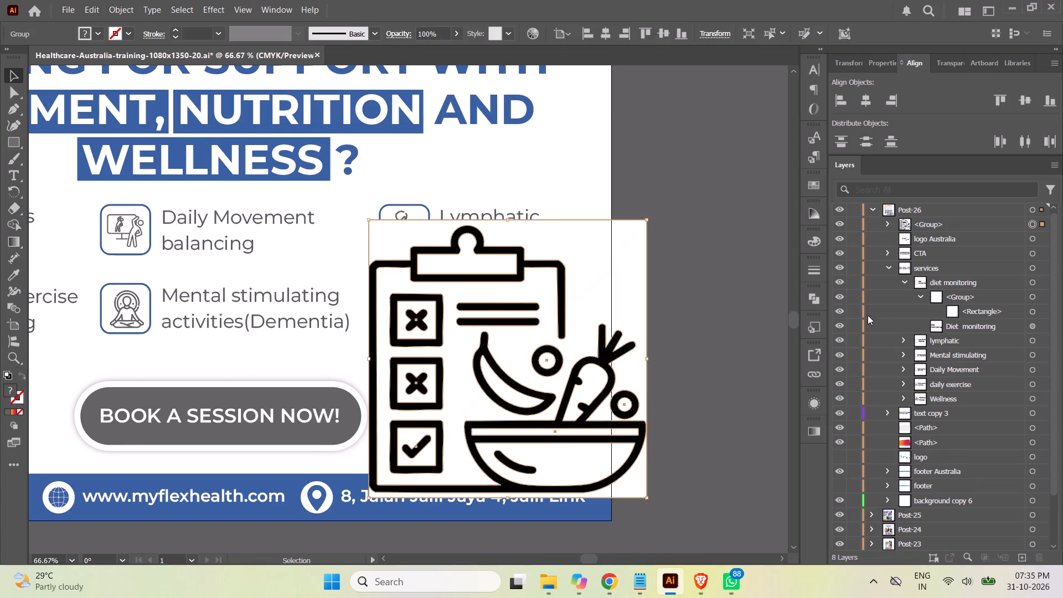
Delete the white filler shapes and white background from the traced diet-food group, keeping only the black line art.
left_click(886, 224)
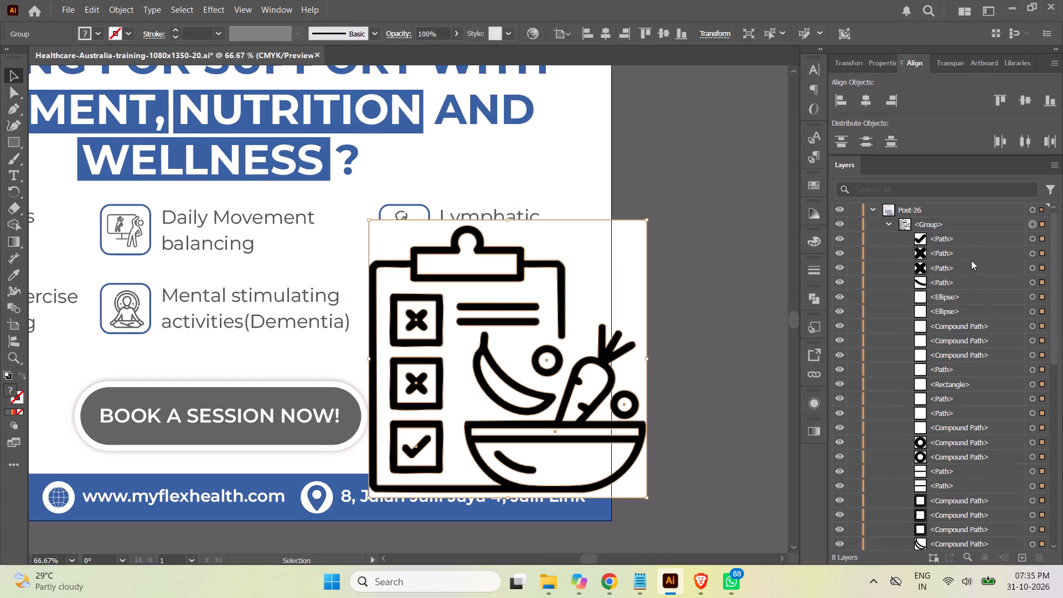
left_click(957, 297)
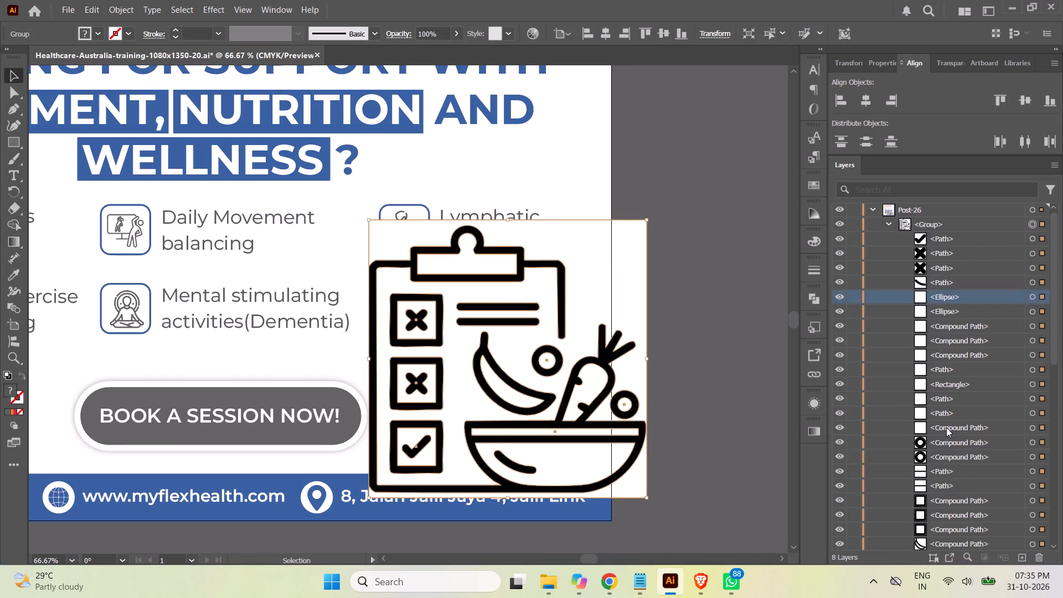
left_click(946, 427, "shift")
left_click(1039, 558)
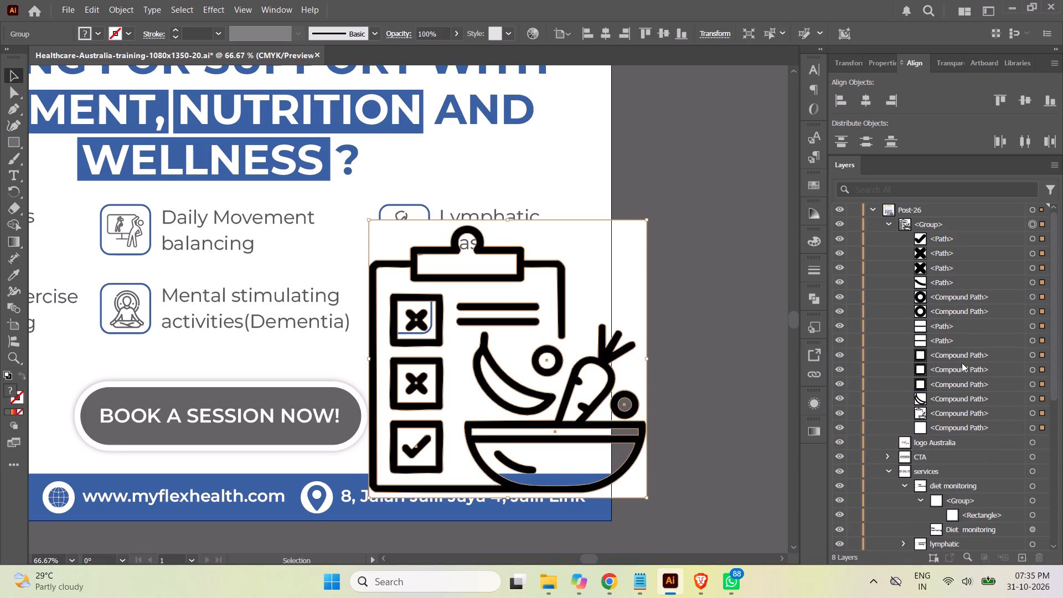
left_click(949, 429)
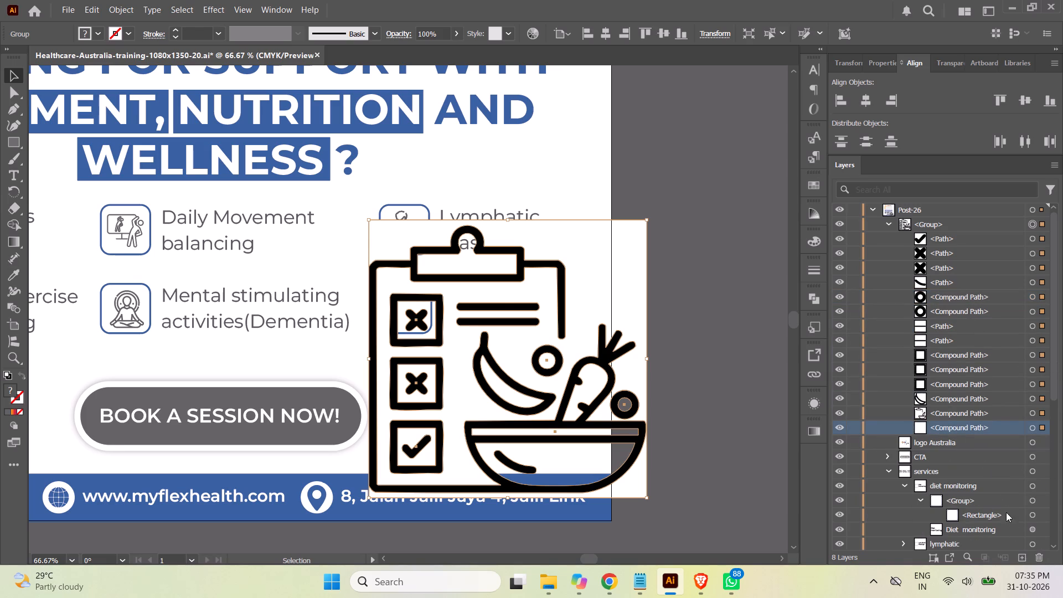
left_click(1039, 558)
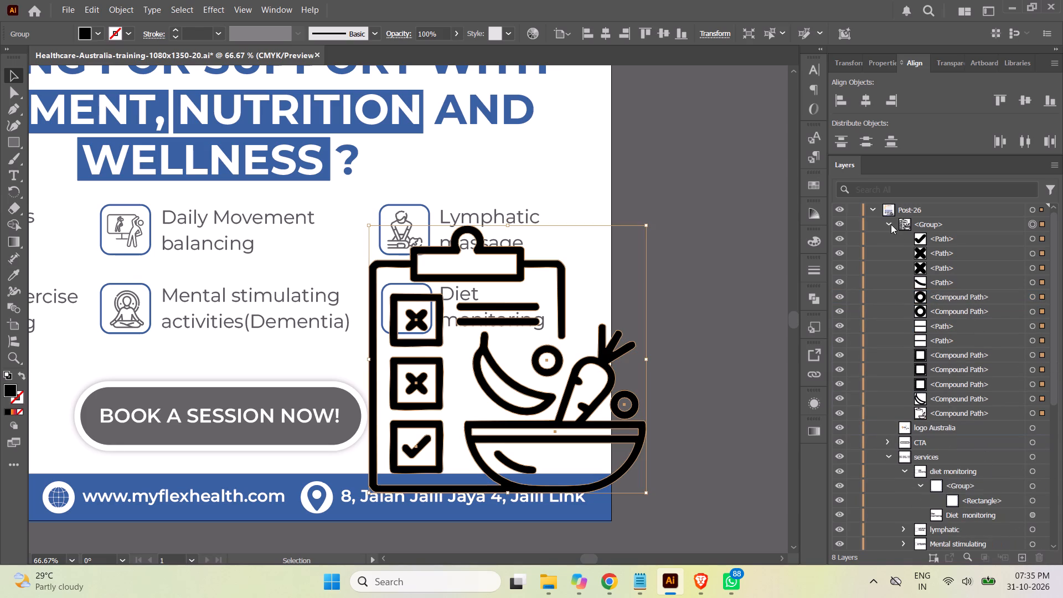
left_click(889, 224)
Scale the diet-food icon down to about 50 px wide and place it inside the Diet monitoring checkbox.
left_click(1033, 225)
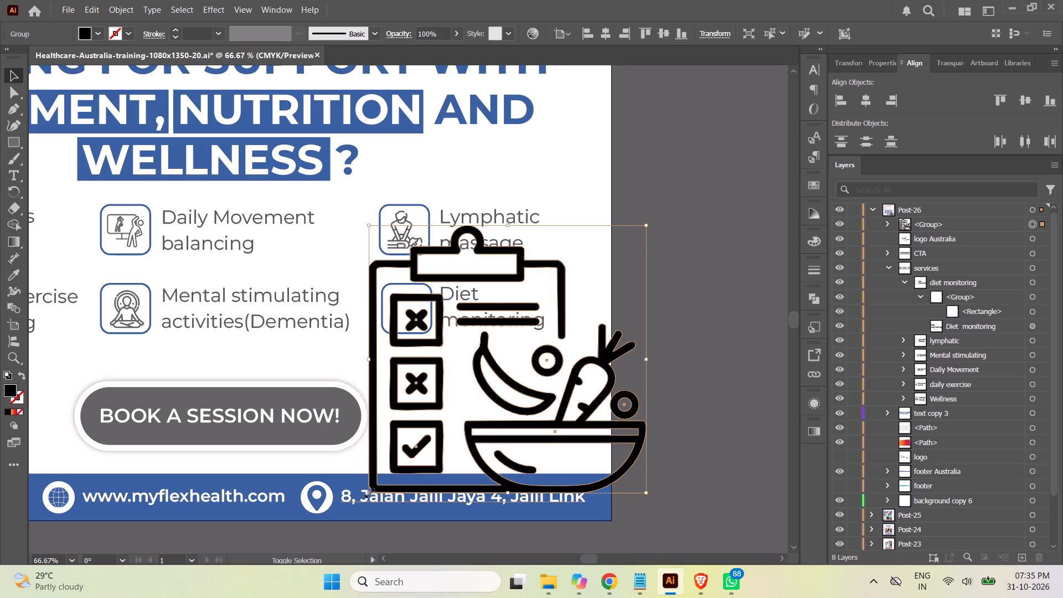
left_click_drag(368, 492, 609, 262, "shift")
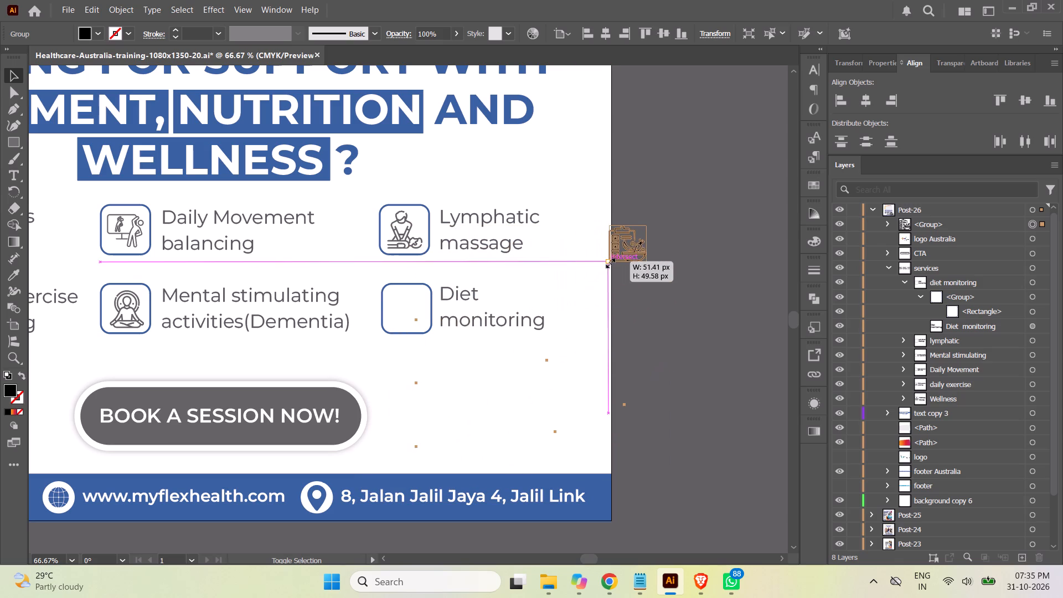
left_click_drag(609, 262, 611, 260, "shift")
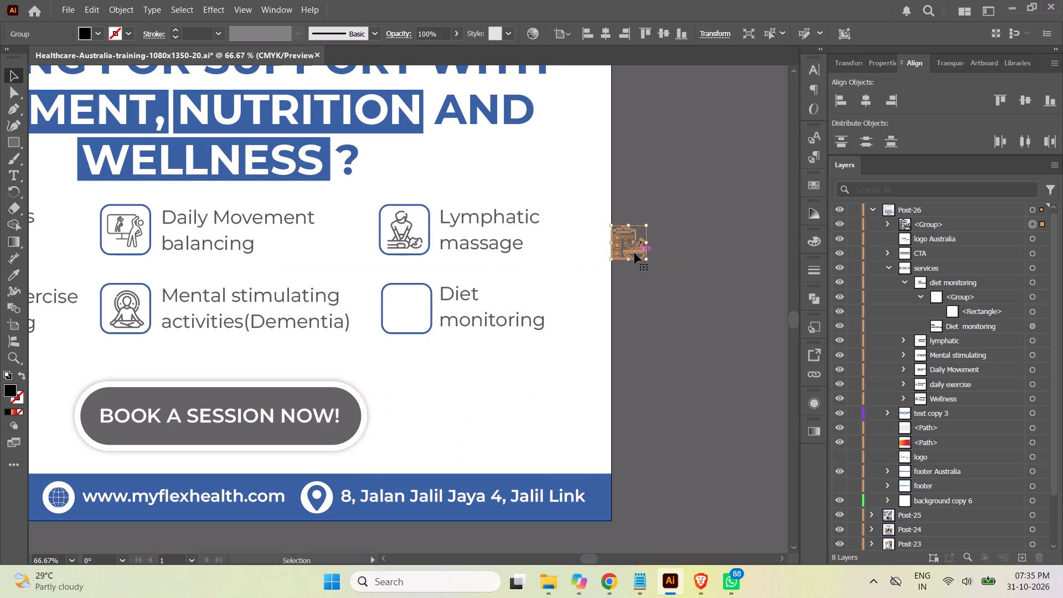
left_click_drag(635, 253, 416, 318)
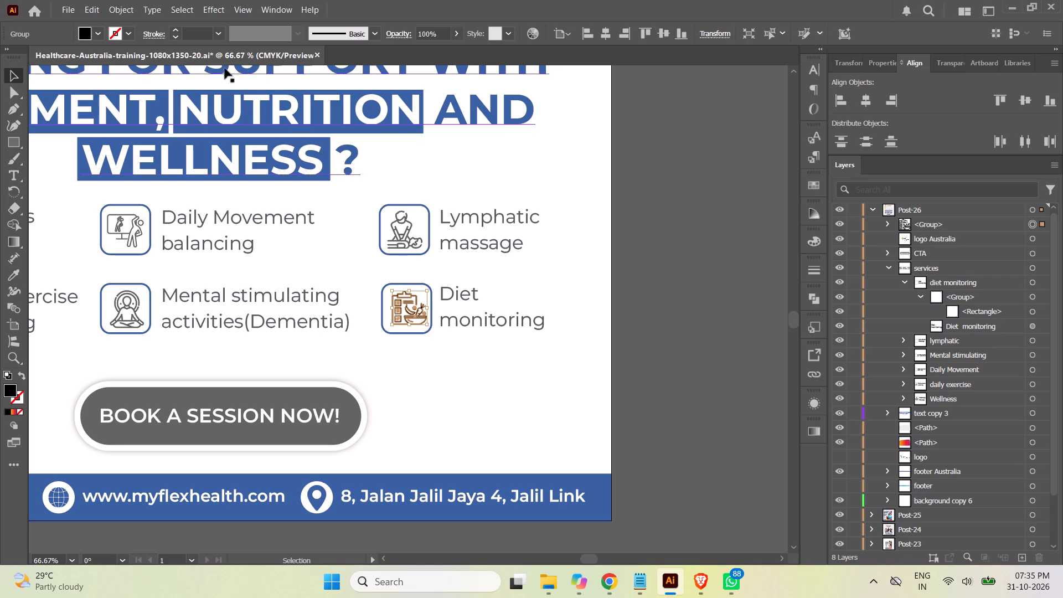
Colour the diet-food icon with the grey sampled from the BOOK A SESSION NOW! button and set its stroke to None.
left_click(11, 274)
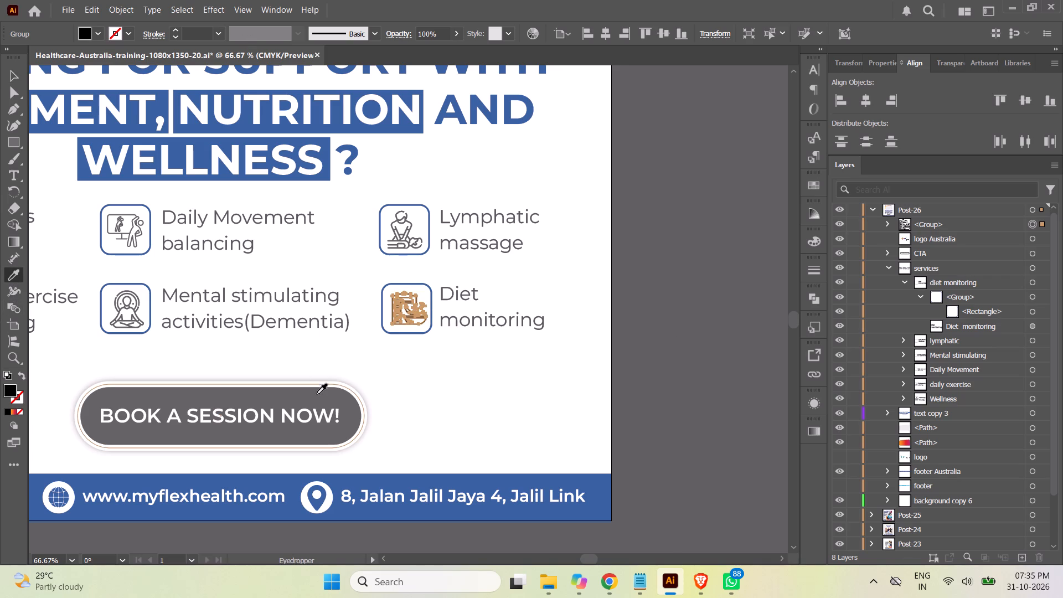
left_click(314, 398)
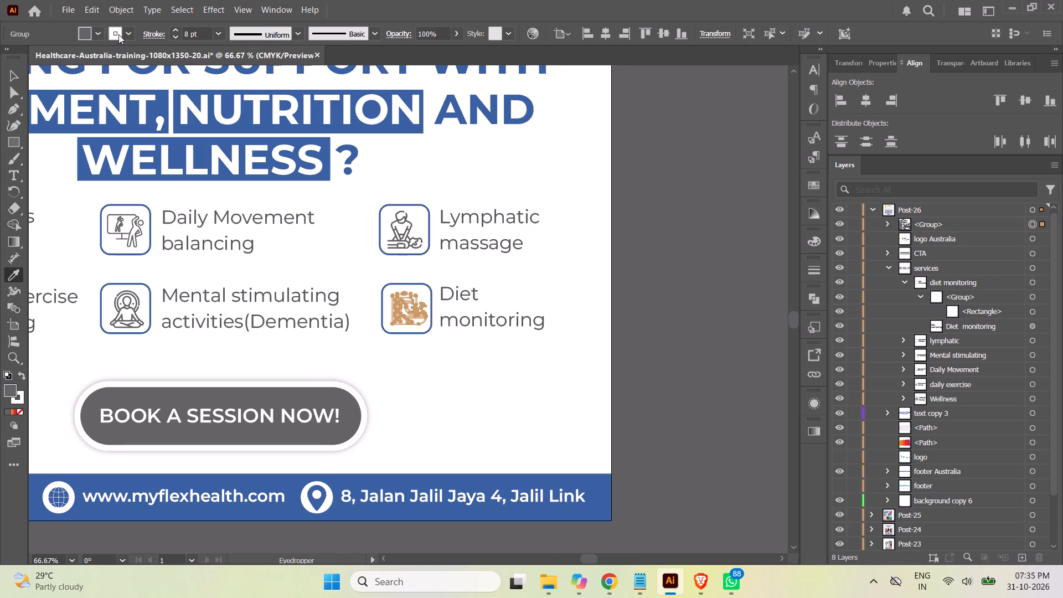
left_click(128, 32)
left_click(10, 86)
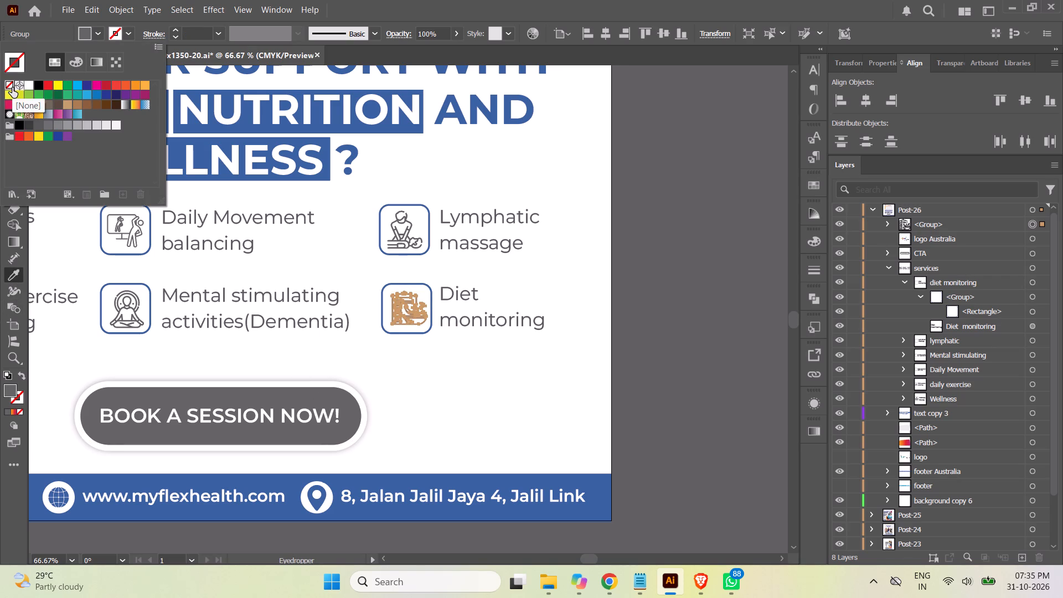
left_click(460, 12)
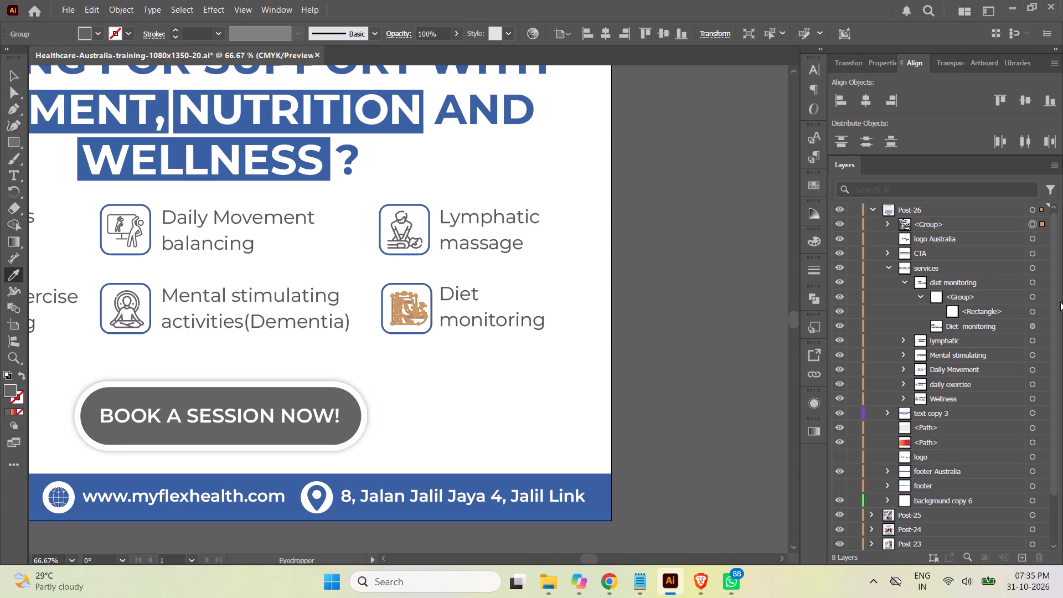
Move the diet-food icon's group into the checkbox group inside diet monitoring, above the rectangle, and collapse the services layer.
left_click(990, 227)
left_click_drag(976, 227, 979, 275)
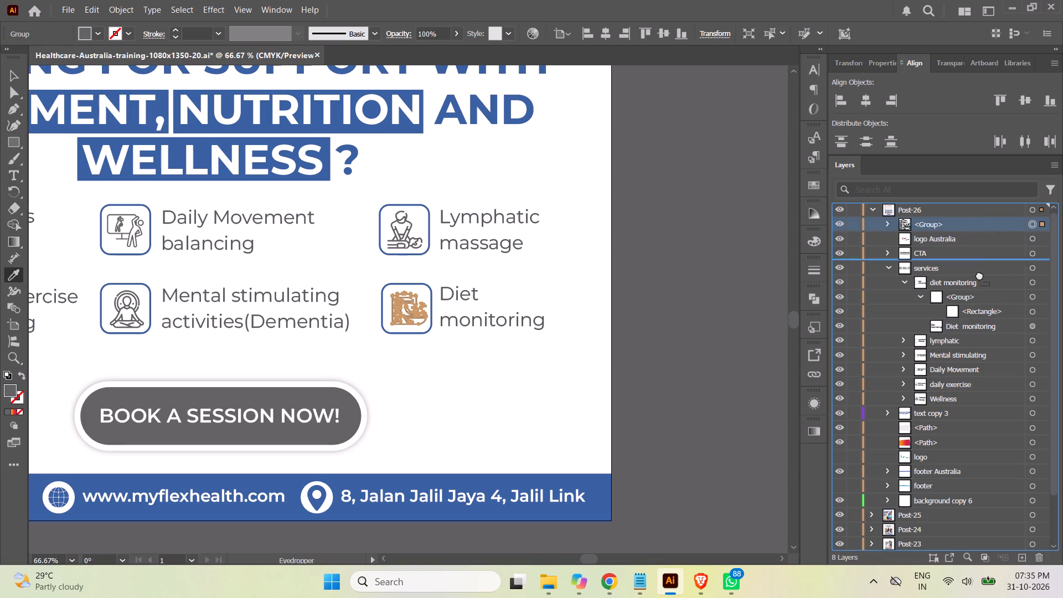
left_click_drag(979, 275, 979, 304)
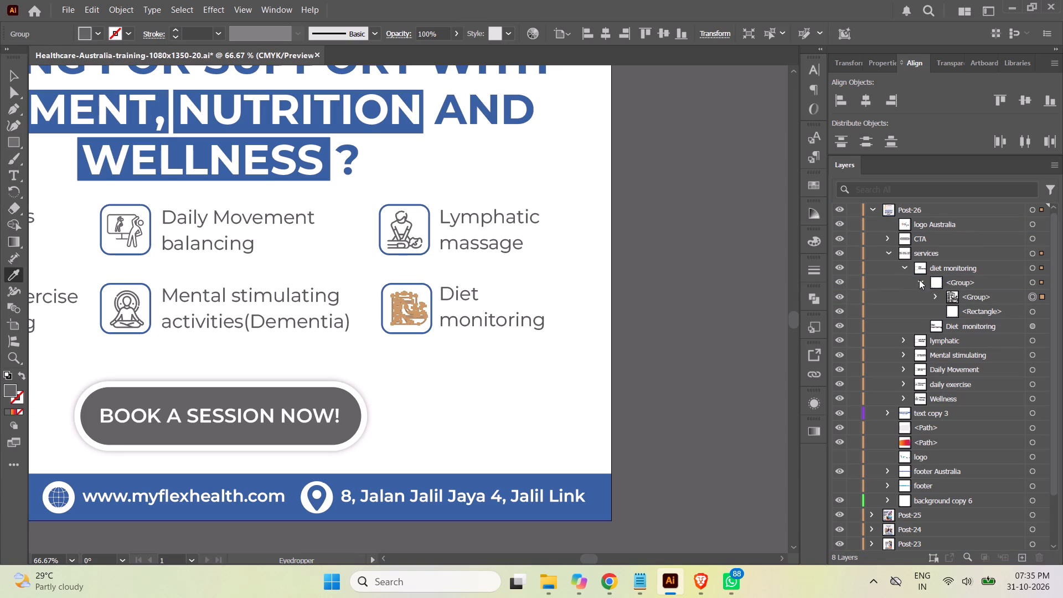
left_click(919, 280)
left_click(906, 265)
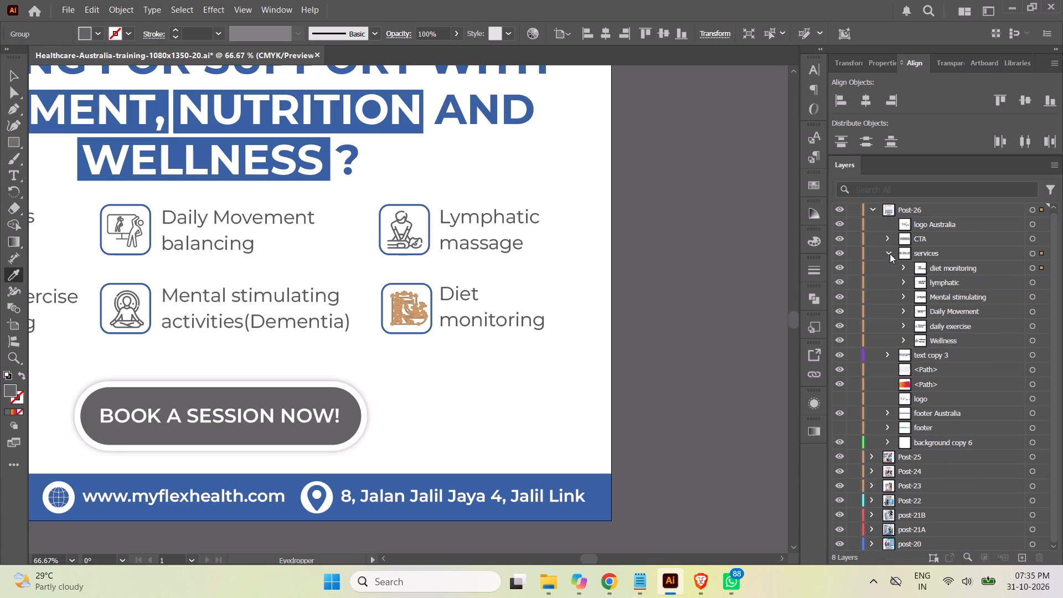
left_click(888, 252)
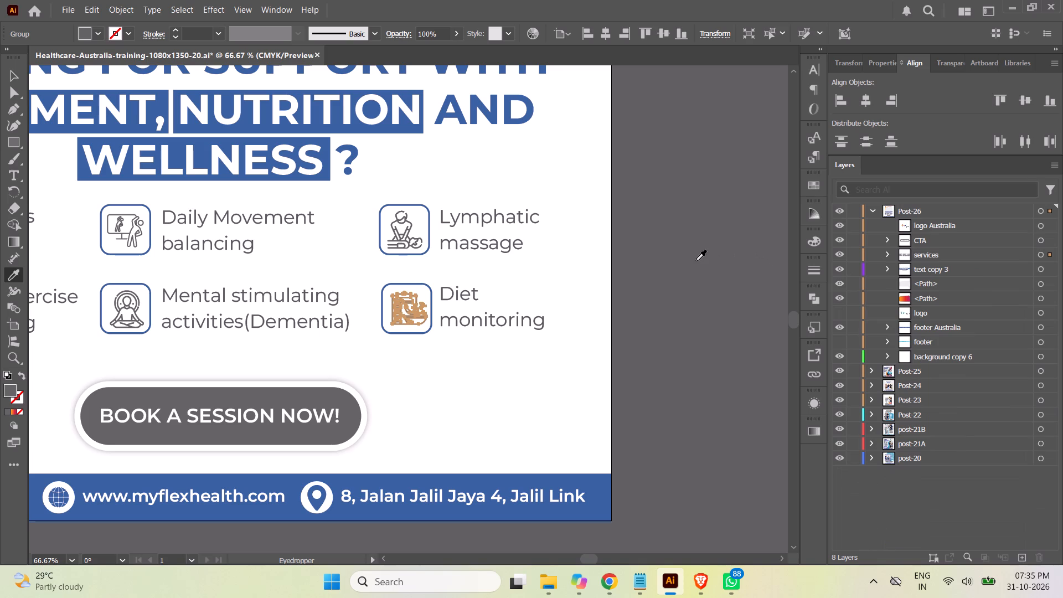
Save the Illustrator document and deselect the diet-food icon.
left_click(14, 74)
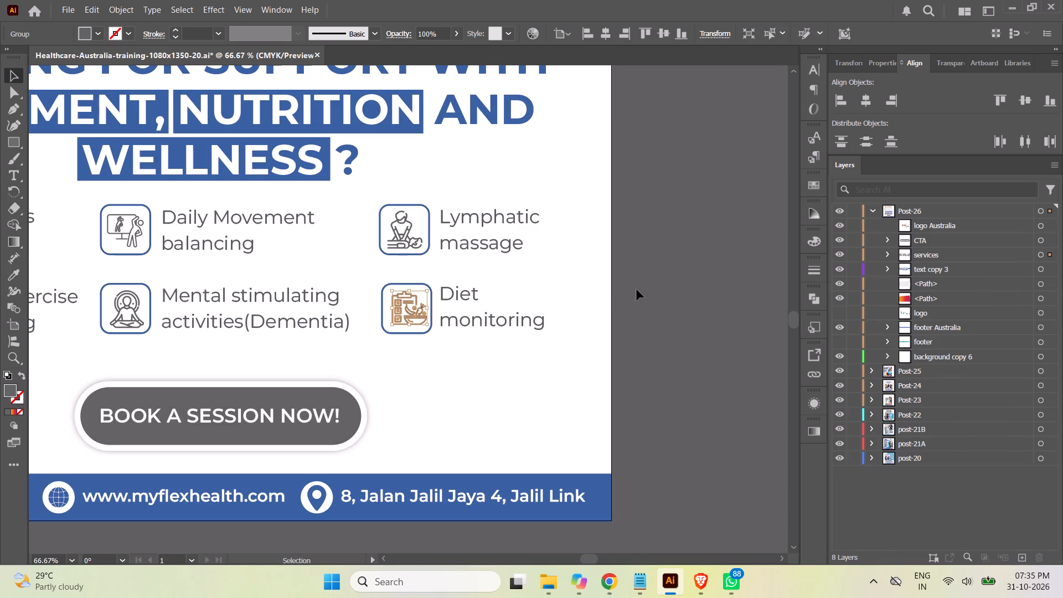
key("ctrl+s")
left_click(690, 320)
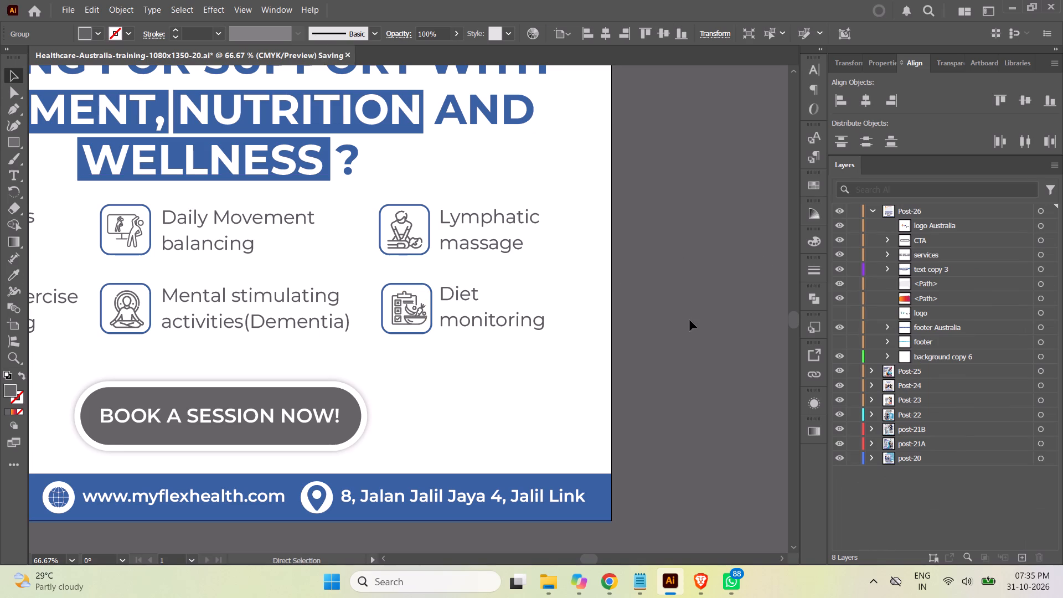
Review the whole Post-26 layout, from the six service icons and footer up to the photo placeholder and logo.
key("ctrl+minus")
key("ctrl+minus")
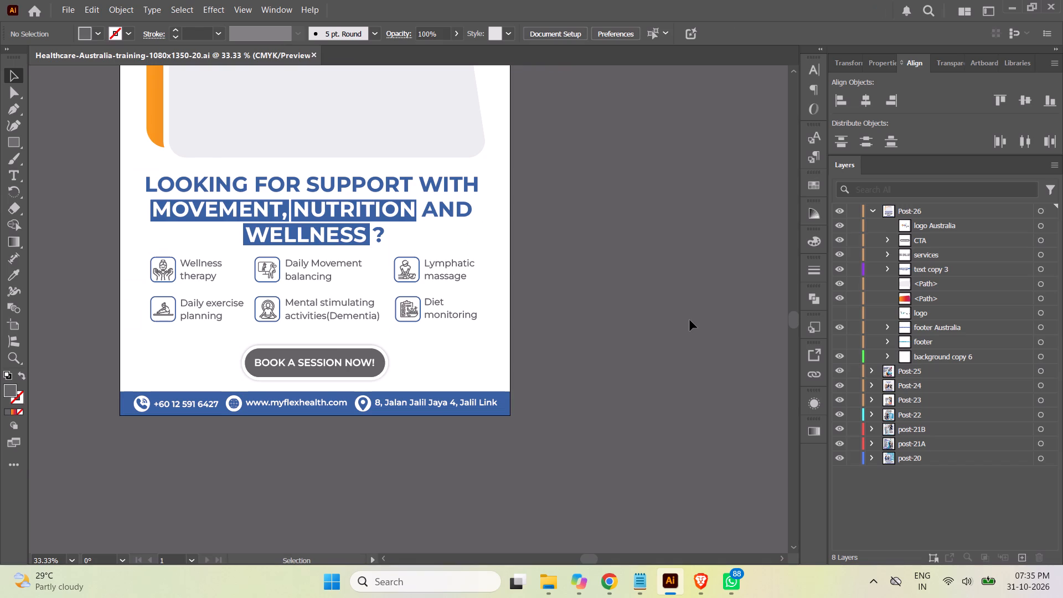
scroll(696, 292, "up", 1)
scroll(696, 292, "down", 2)
scroll(696, 292, "up", 2)
scroll(696, 292, "down", 1)
scroll(696, 292, "up", 6)
scroll(696, 292, "down", 2)
scroll(696, 292, "up", 3)
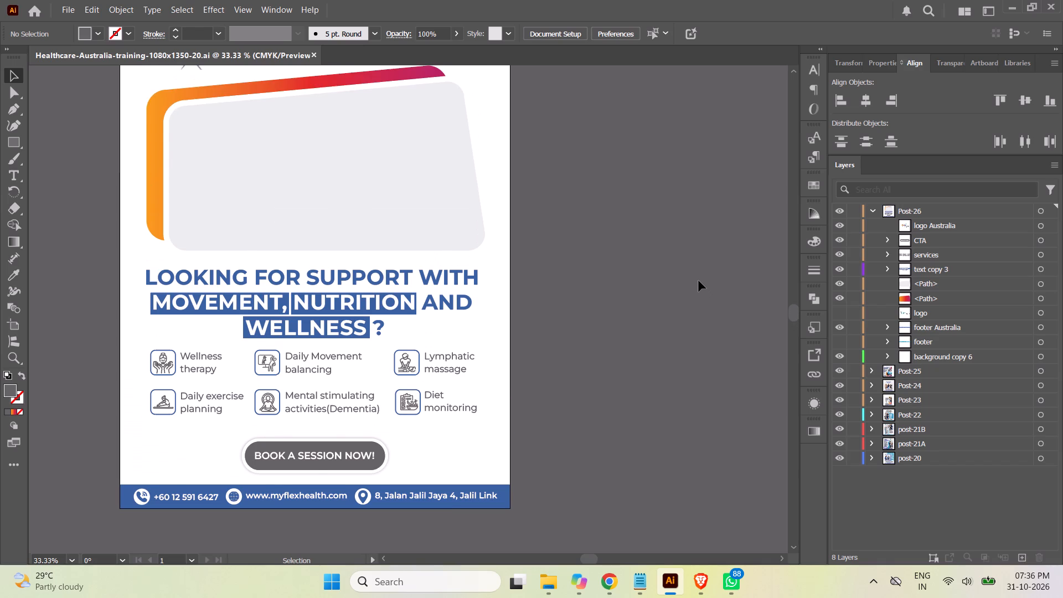
scroll(699, 281, "up", 4)
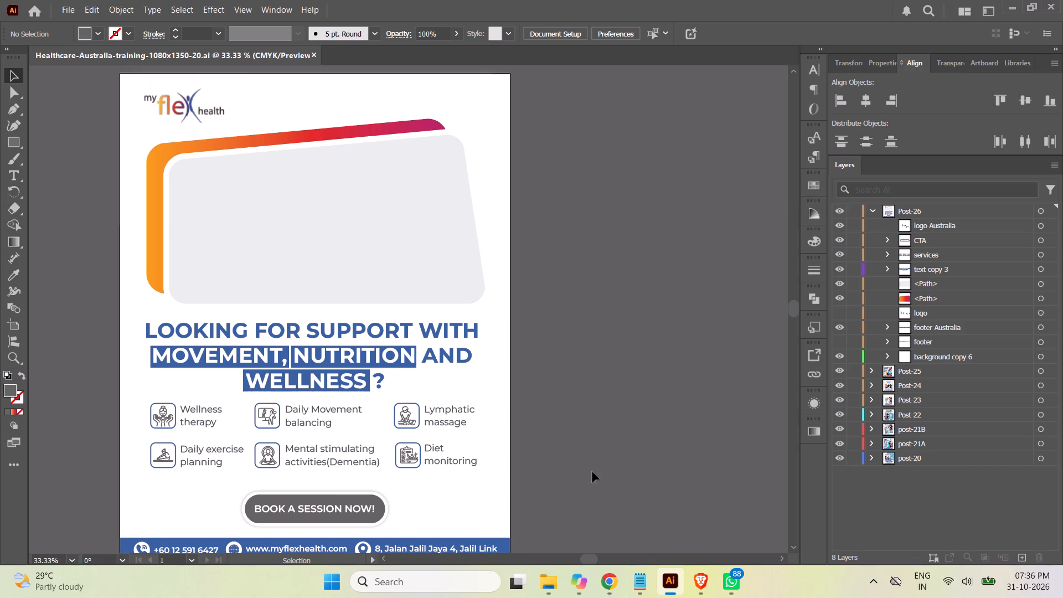
Switch to File Explorer and look through the Health Services folder for a care photo, previewing the med-surg-nurse.jpg picture.
left_click(546, 588)
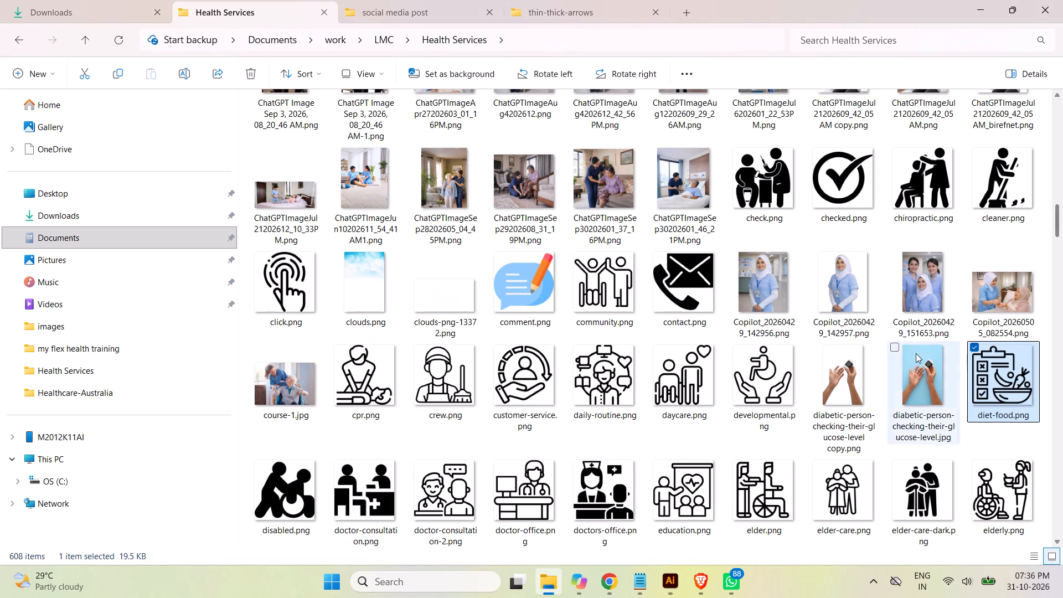
left_click_drag(1060, 217, 1060, 211)
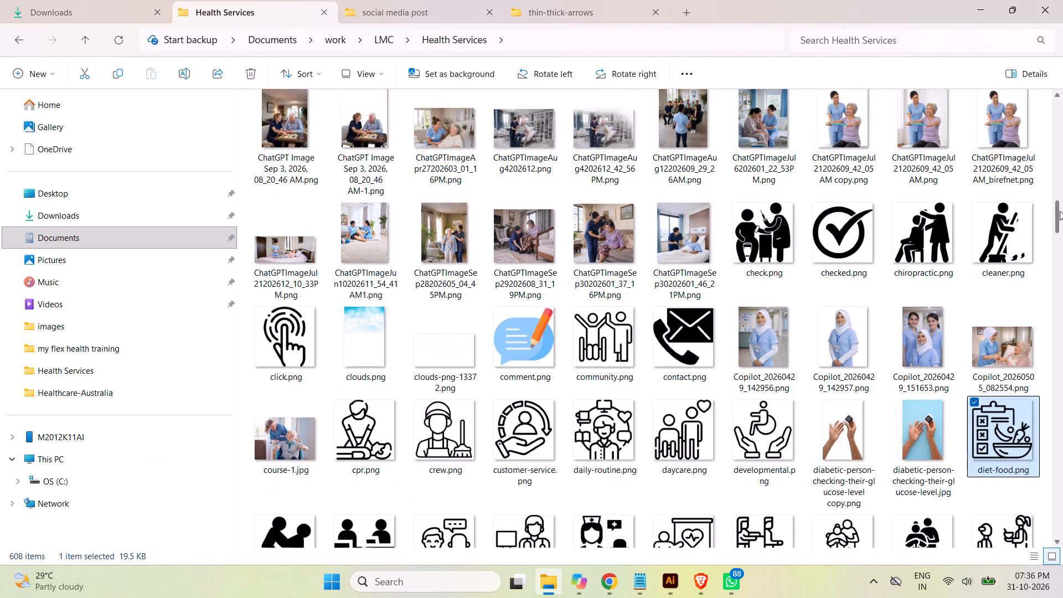
left_click_drag(1060, 211, 1062, 180)
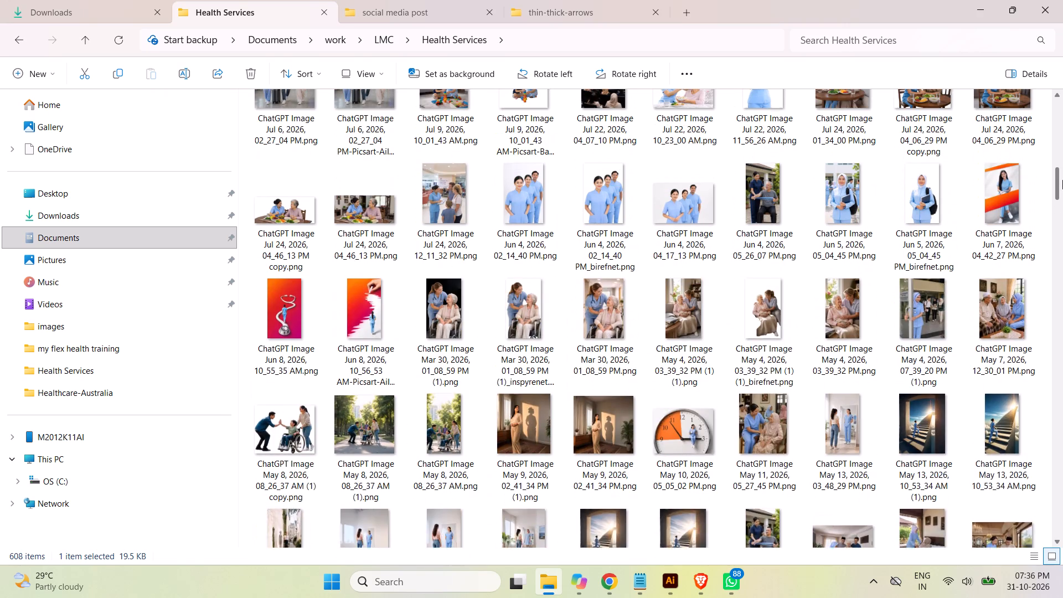
left_click_drag(1062, 180, 1062, 160)
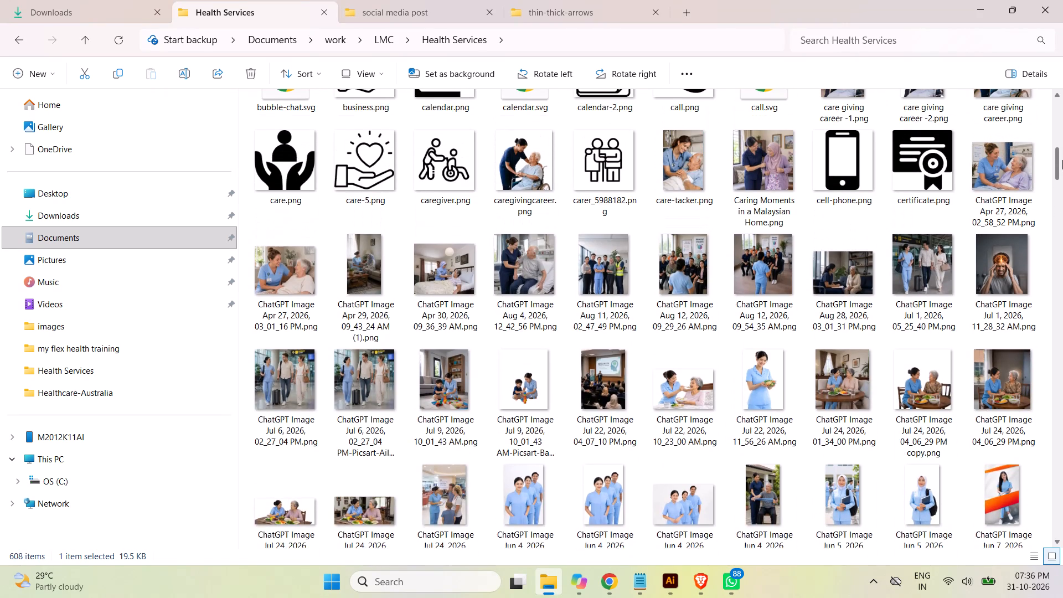
left_click_drag(1062, 160, 1062, 151)
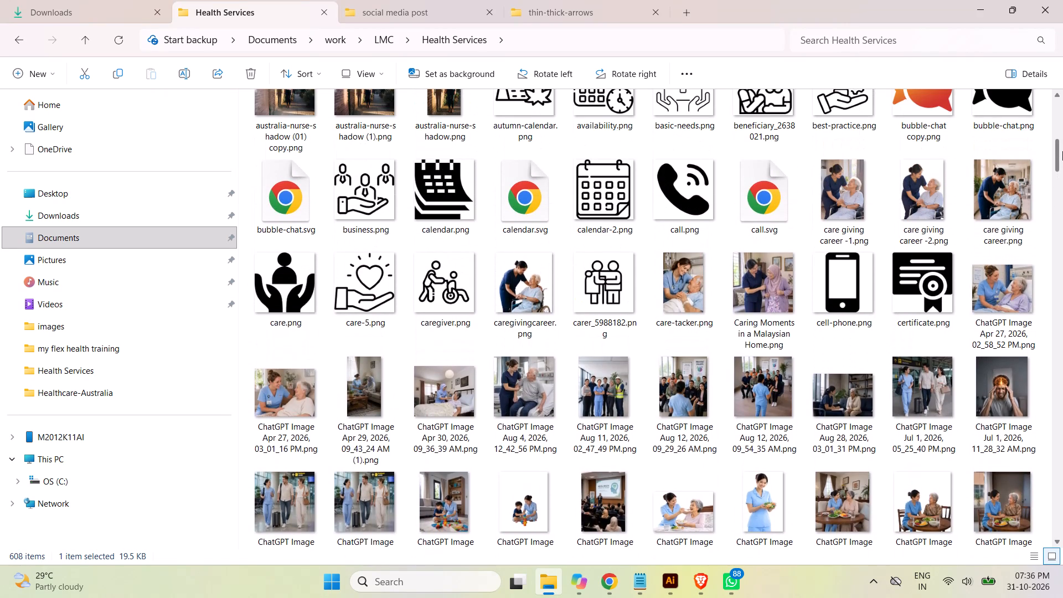
left_click_drag(1062, 151, 1062, 161)
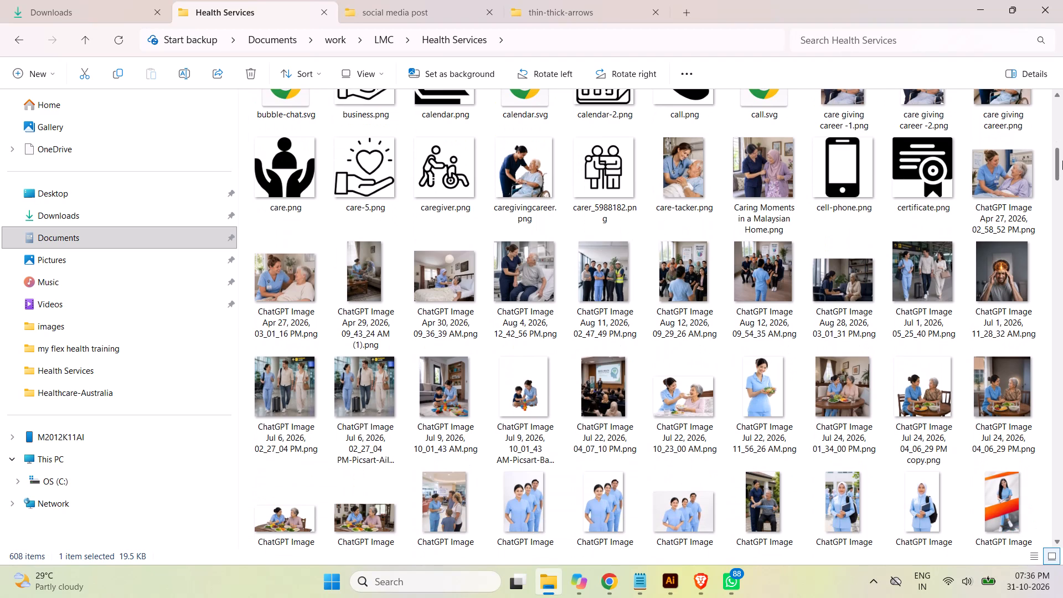
left_click_drag(1062, 161, 1062, 135)
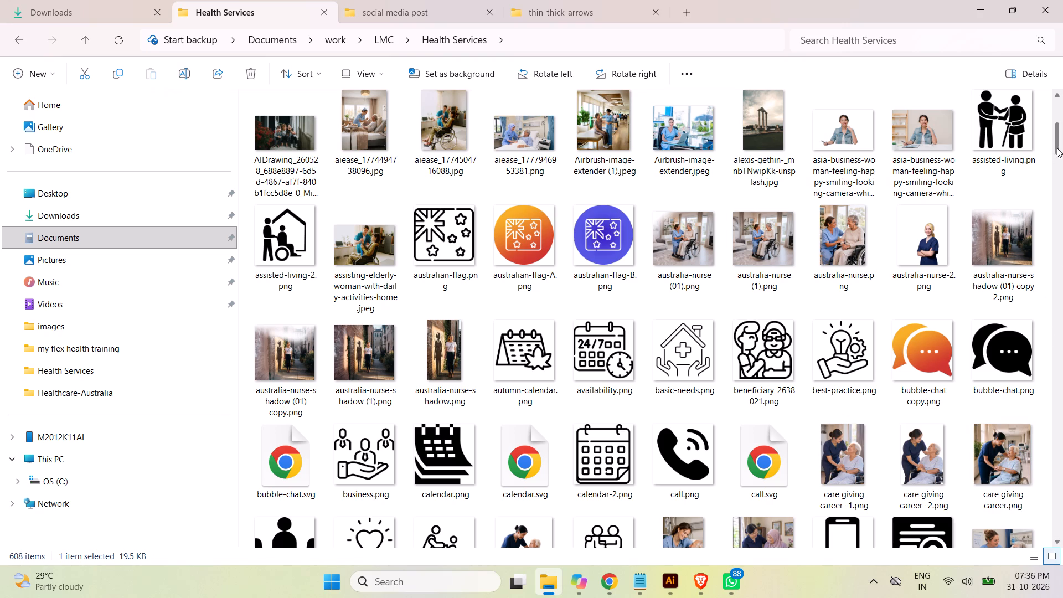
left_click_drag(1057, 142, 1061, 120)
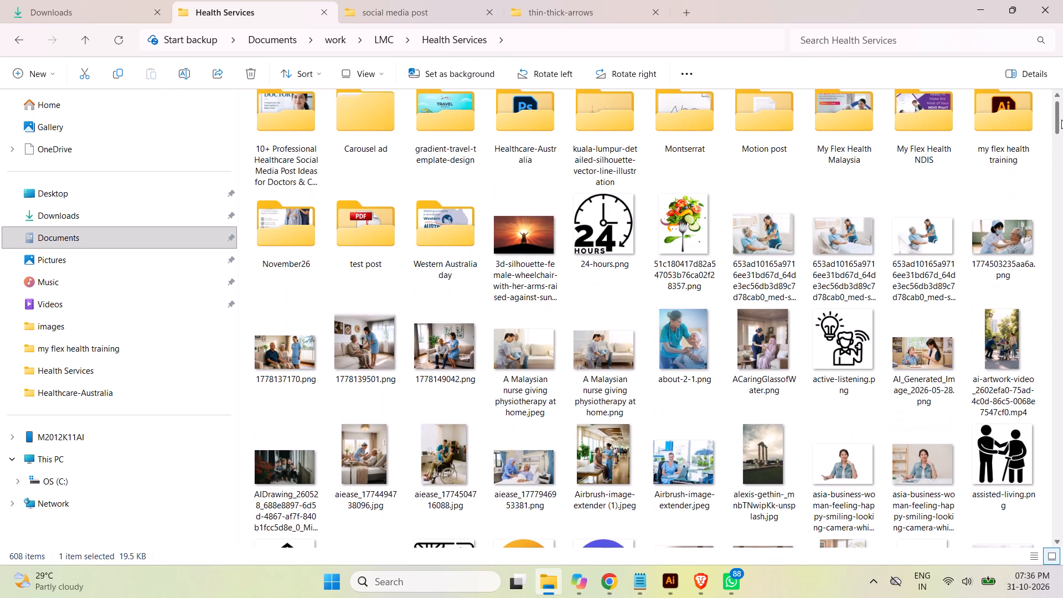
left_click_drag(1061, 120, 1062, 113)
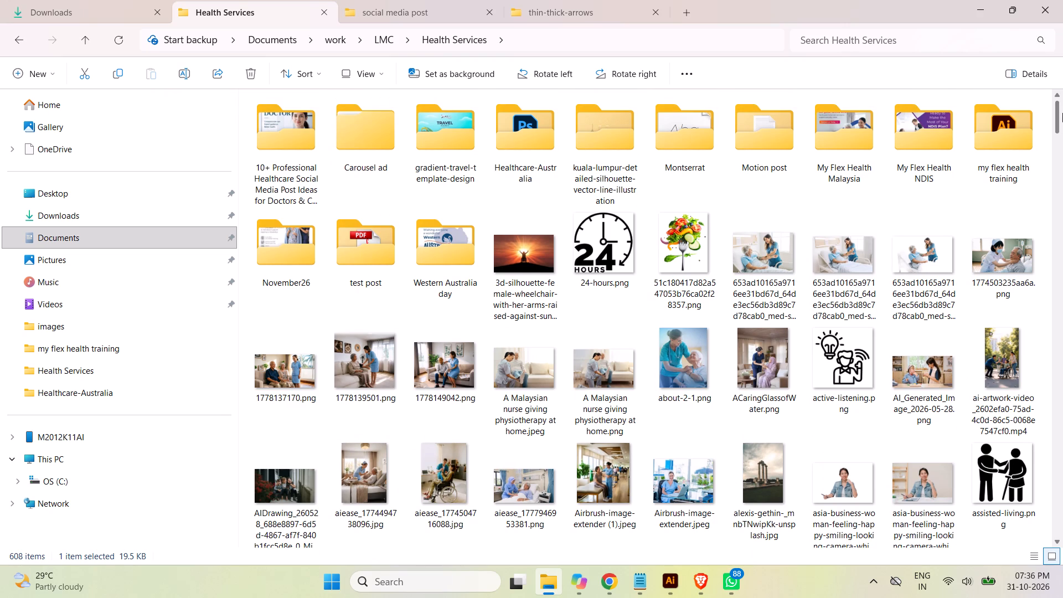
double_click(845, 261)
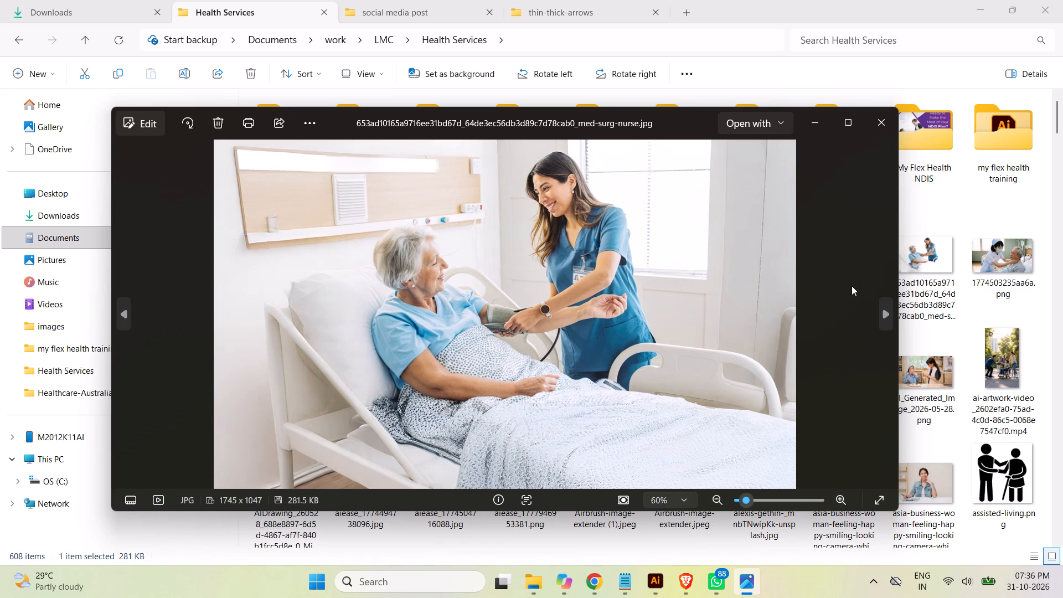
left_click(880, 124)
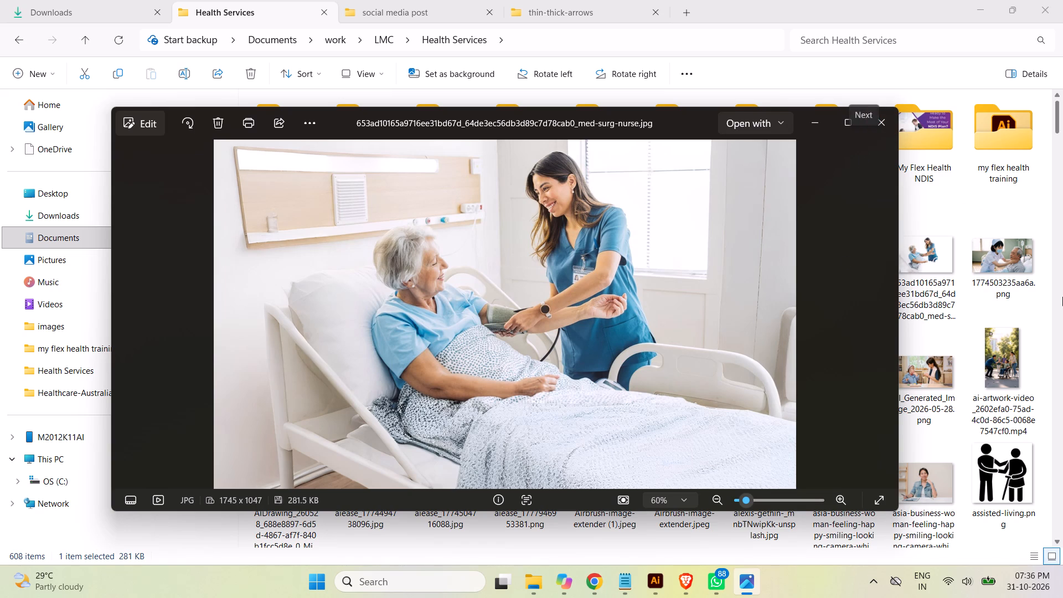
left_click(883, 126)
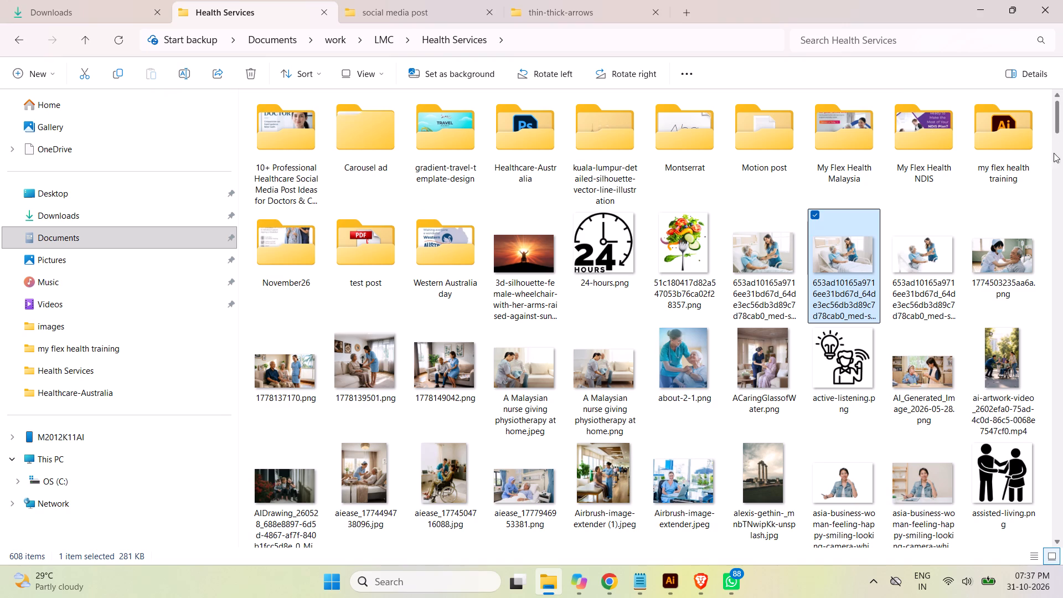
left_click_drag(1055, 118, 1057, 129)
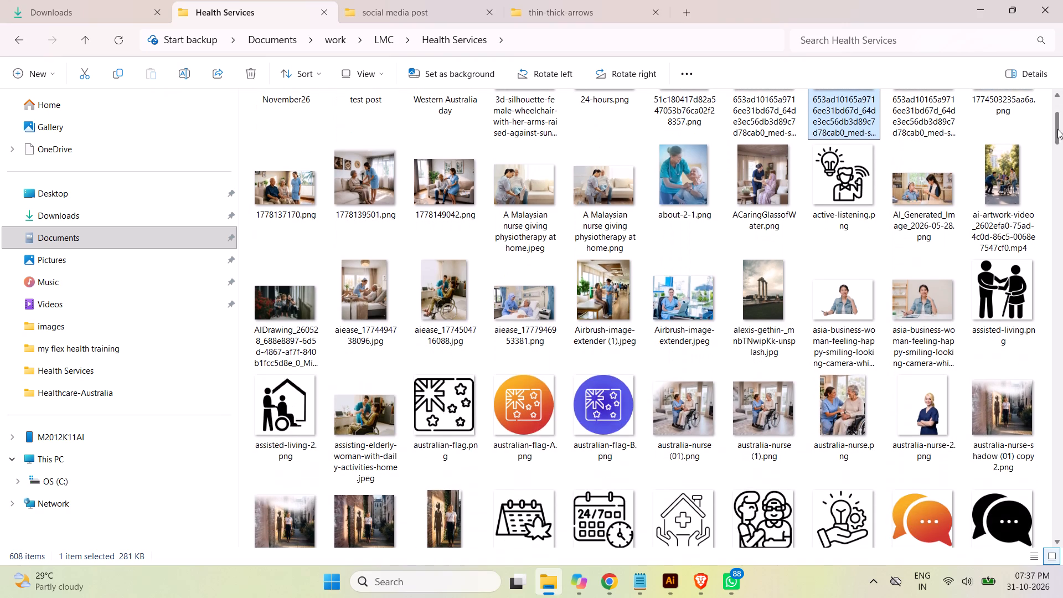
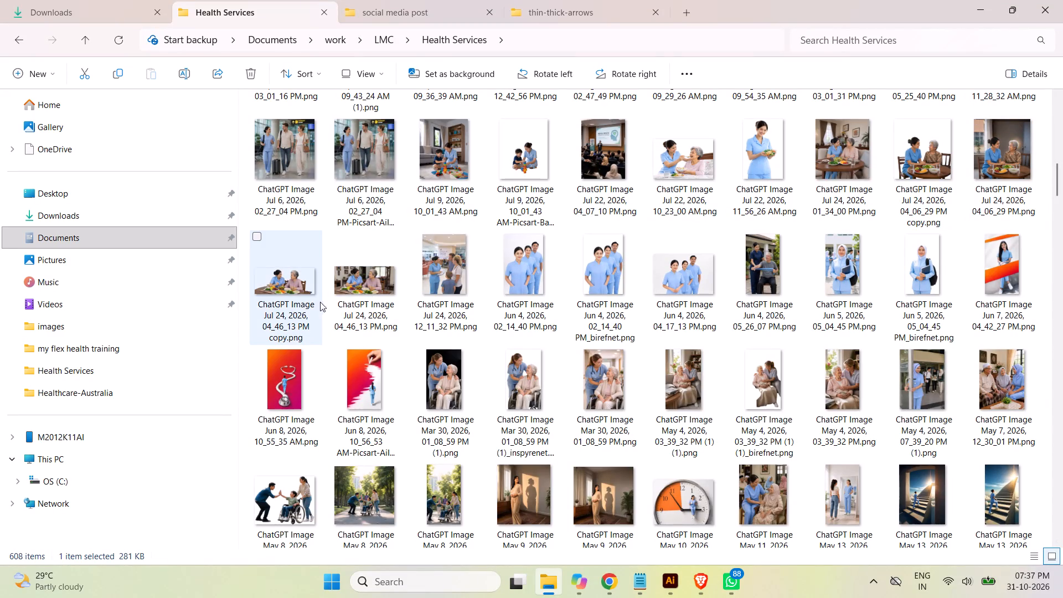
double_click(363, 279)
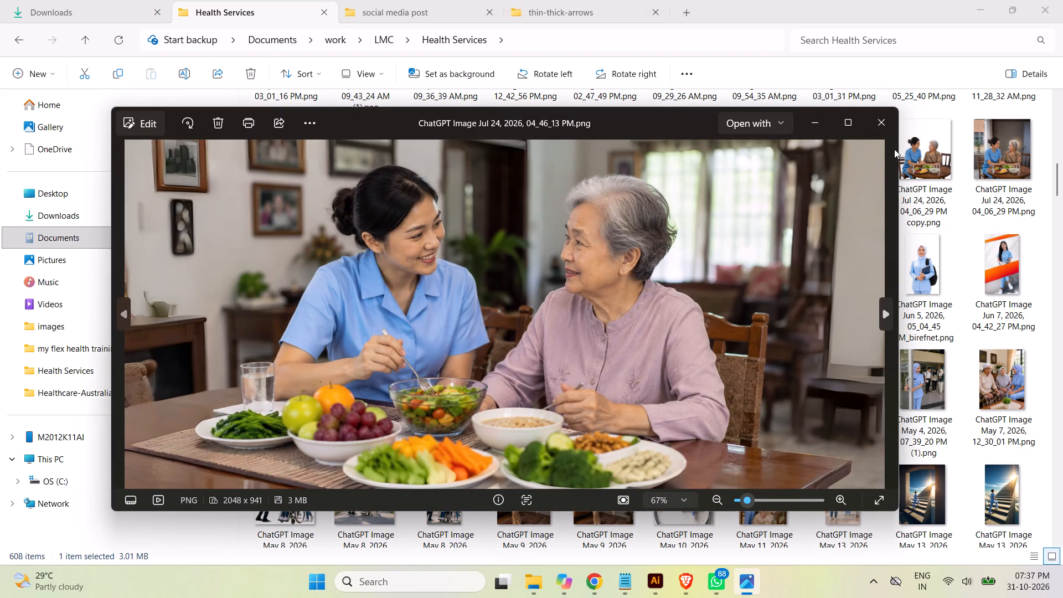
left_click(879, 126)
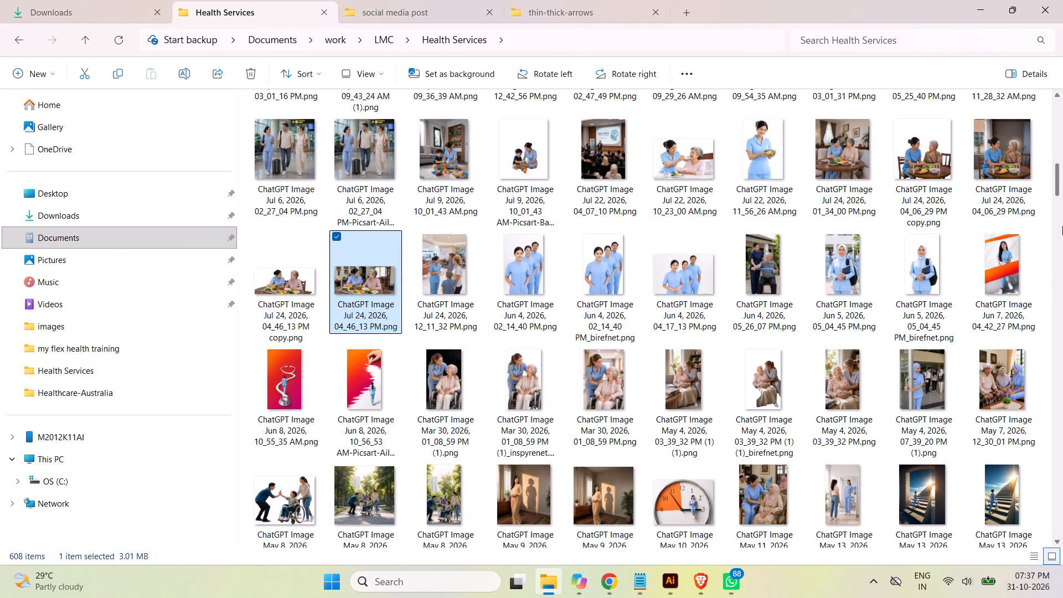
left_click_drag(1057, 179, 1062, 197)
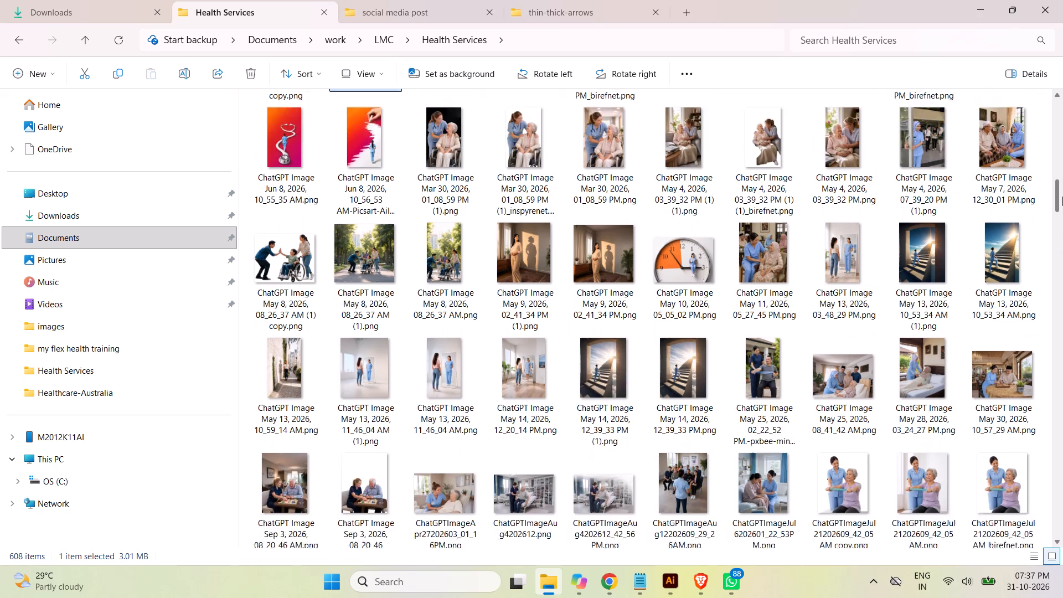
left_click_drag(1062, 197, 1062, 200)
double_click(926, 298)
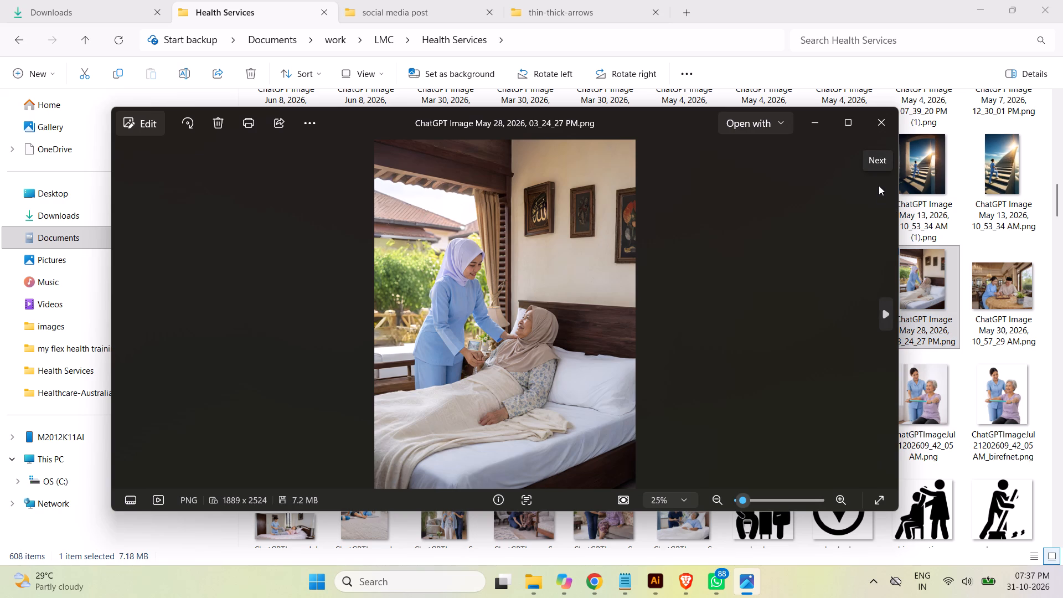
left_click(881, 128)
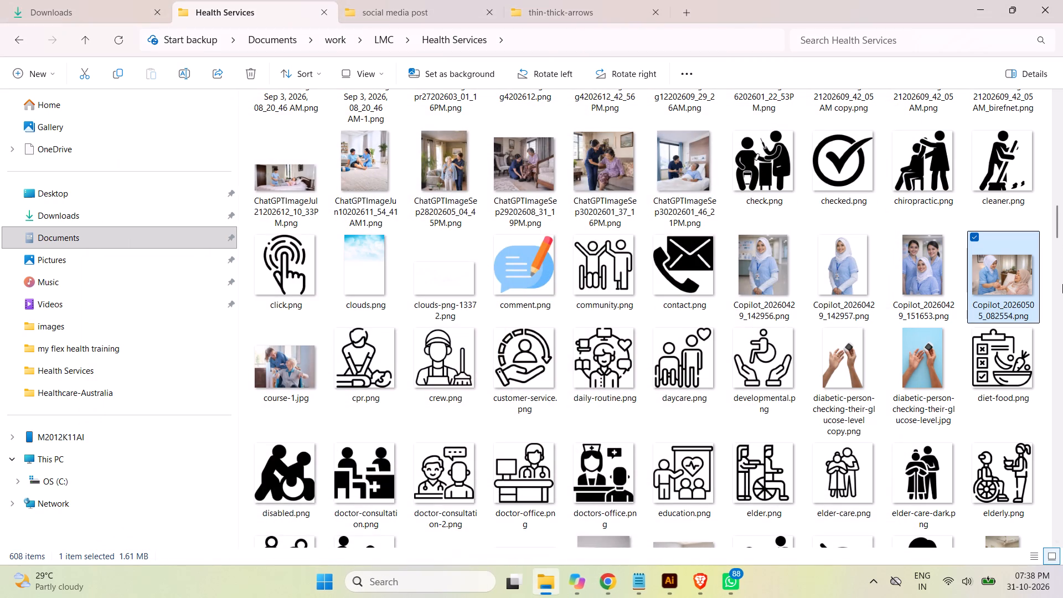
left_click_drag(1059, 225, 1059, 230)
double_click(278, 295)
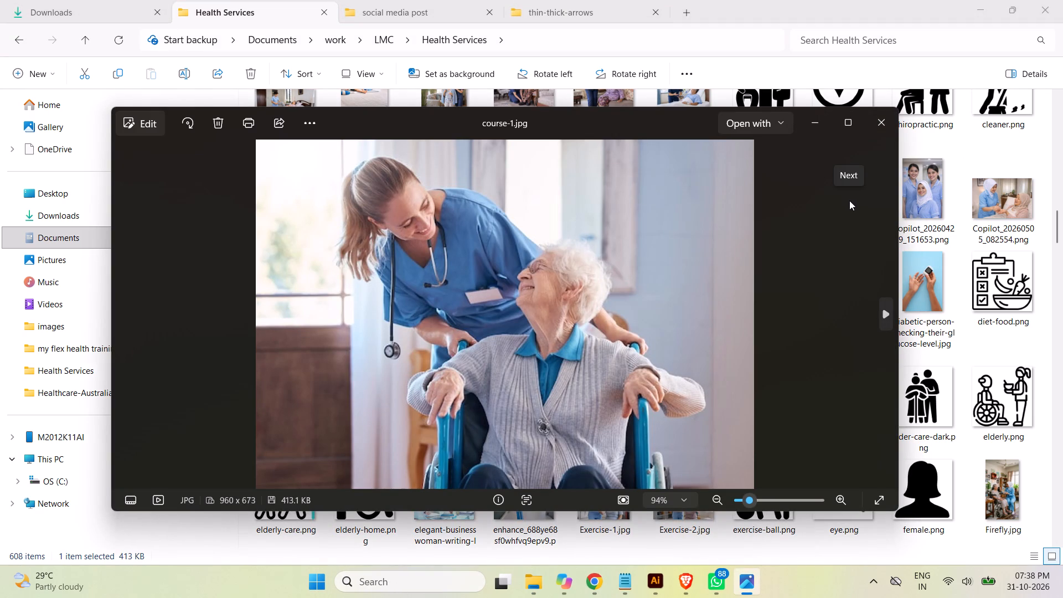
left_click(877, 126)
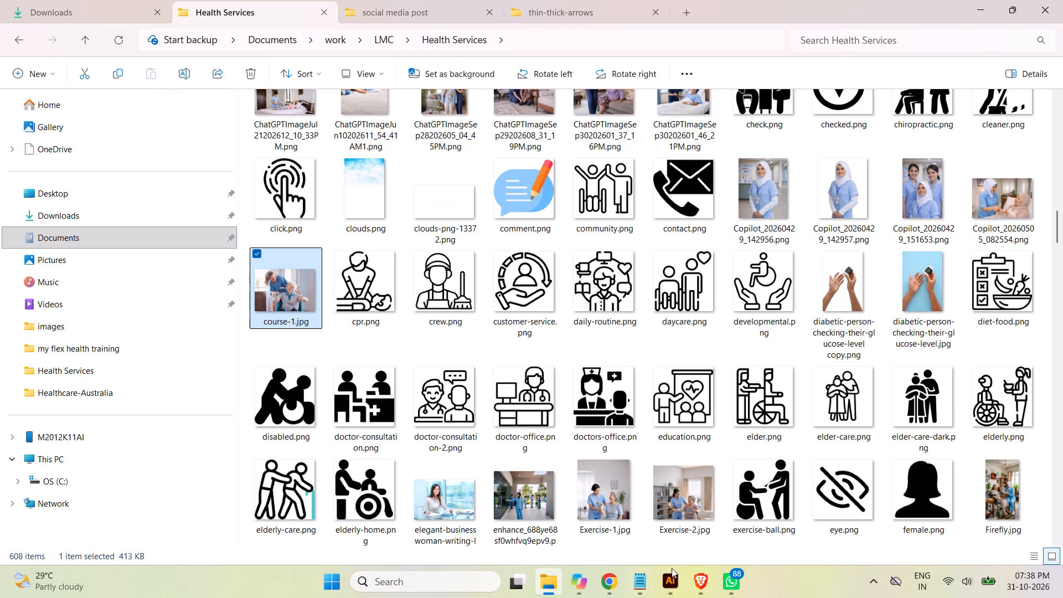
Switch to Illustrator and review the Post-26 layout, from the empty photo placeholder and headline down to the service icons and footer.
left_click(669, 586)
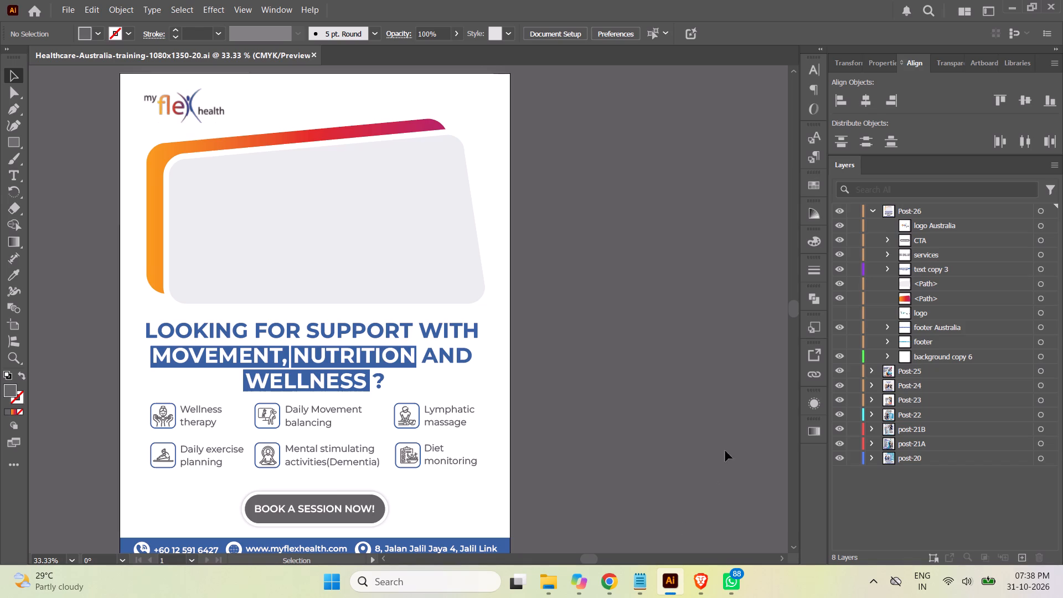
scroll(736, 421, "down", 1)
scroll(736, 420, "up", 2)
scroll(706, 415, "down", 5)
scroll(665, 409, "up", 2)
scroll(664, 409, "down", 3)
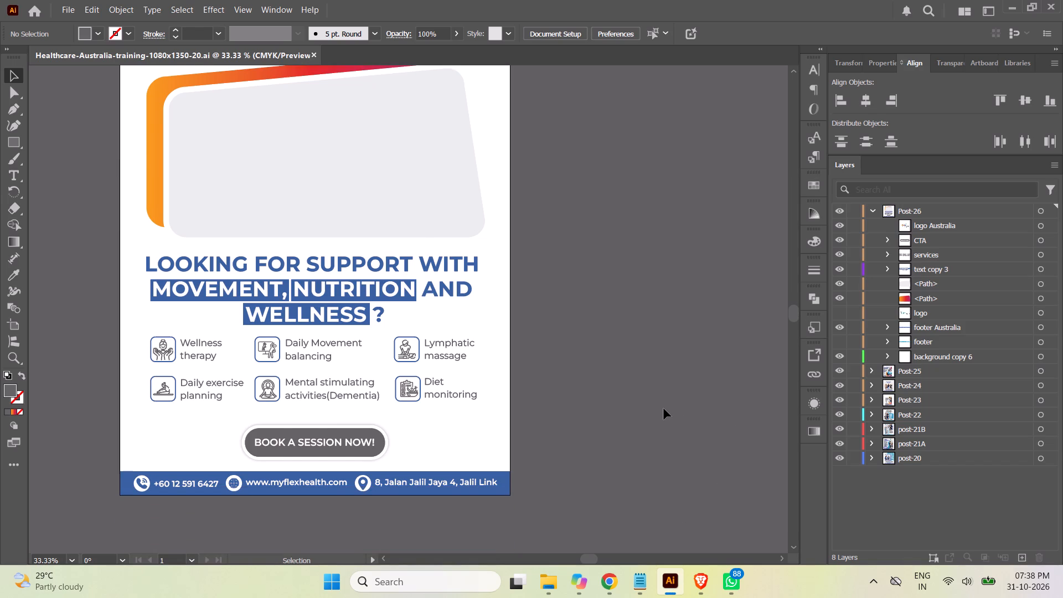
scroll(664, 409, "up", 8)
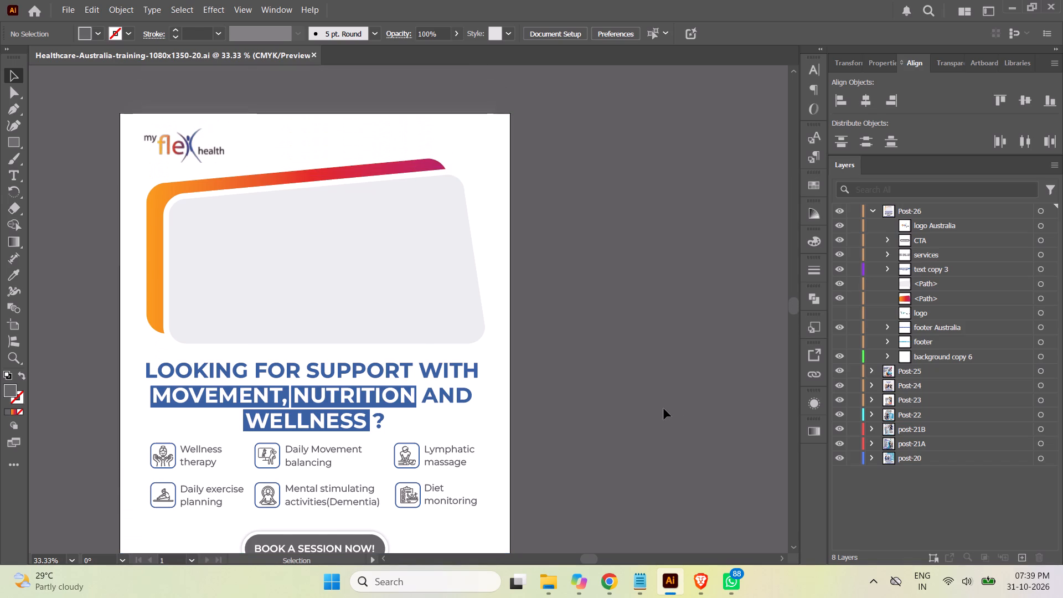
scroll(664, 409, "down", 3)
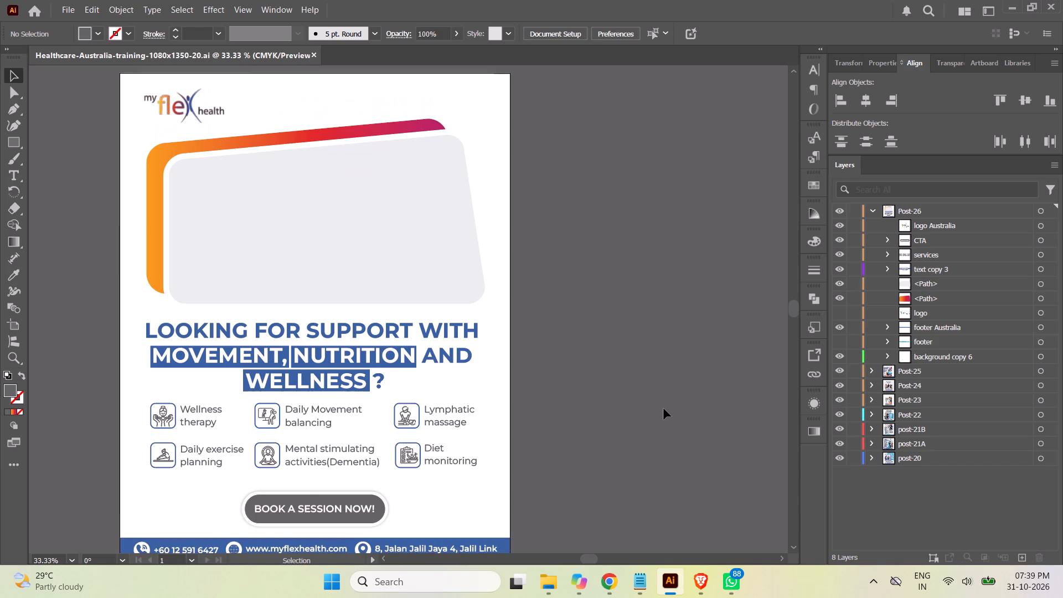
Return to the Health Services folder in File Explorer and preview the Gemini-generated picture of a nurse with folded arms in a hospital ward.
left_click(549, 582)
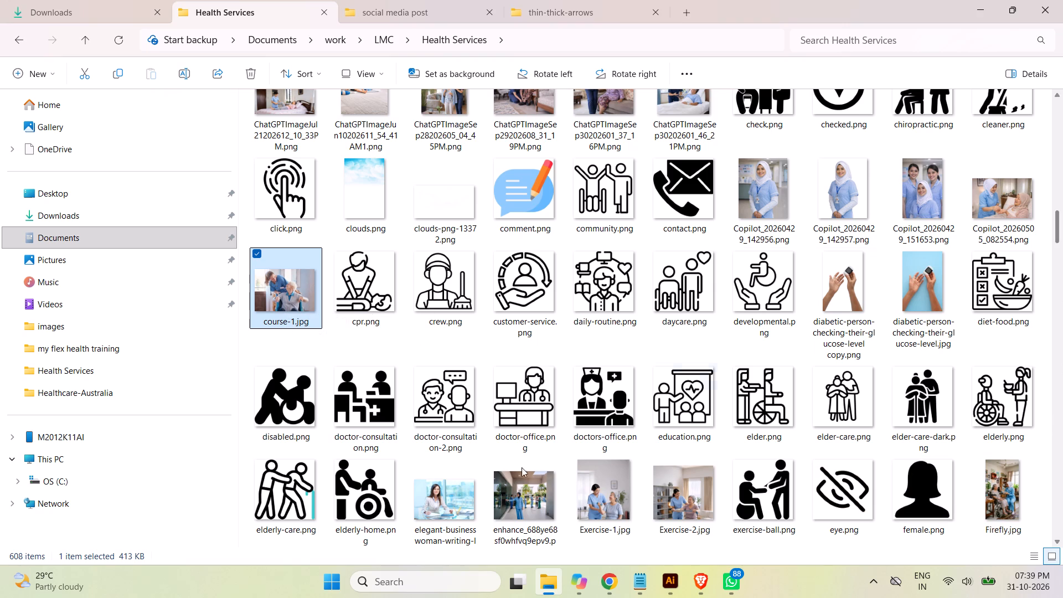
left_click_drag(1058, 233, 1059, 239)
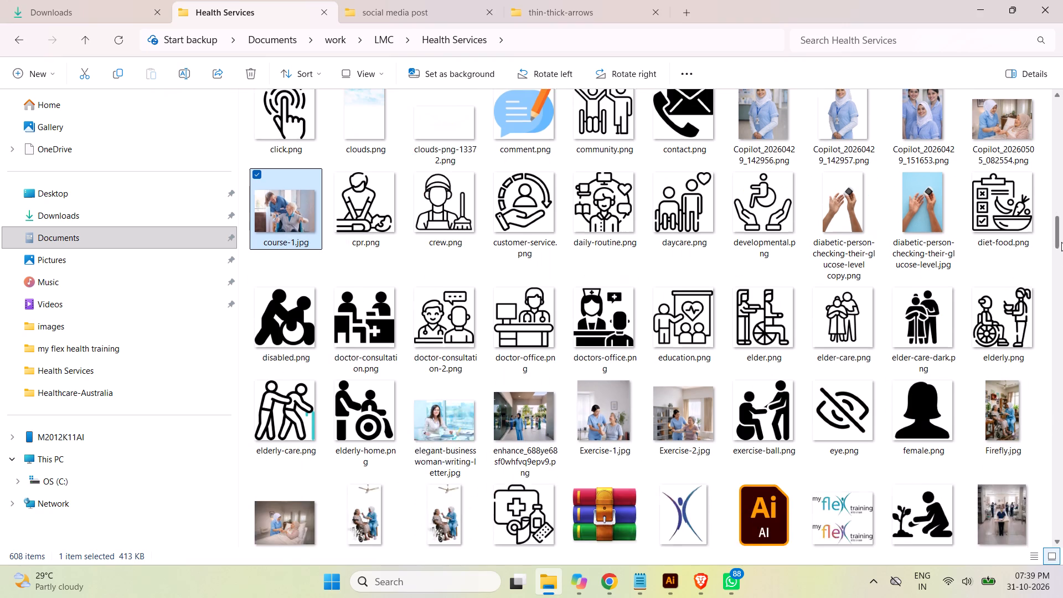
left_click_drag(1061, 243, 1062, 263)
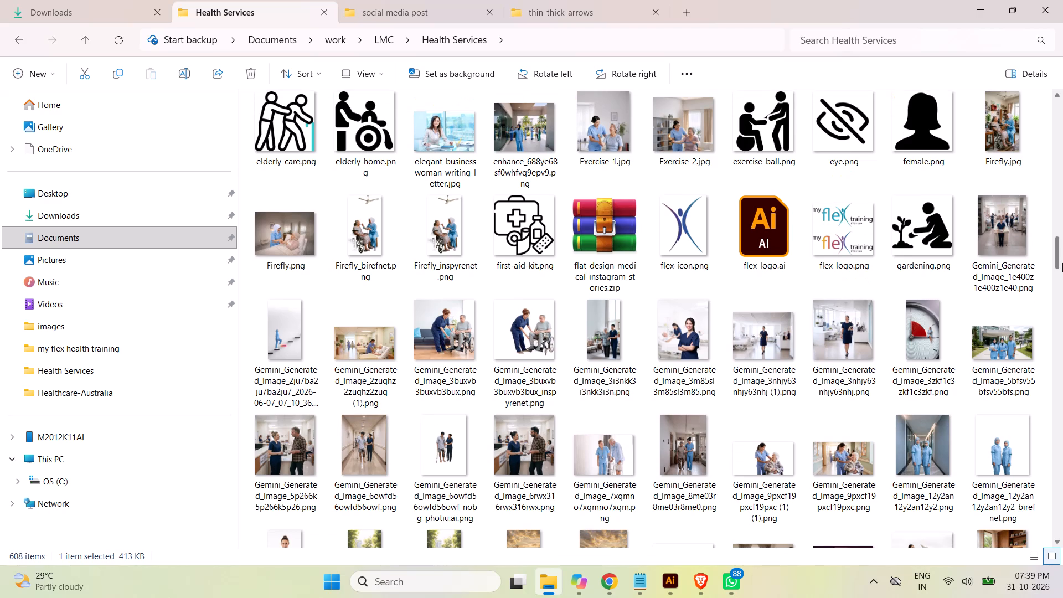
left_click_drag(1062, 263, 1062, 264)
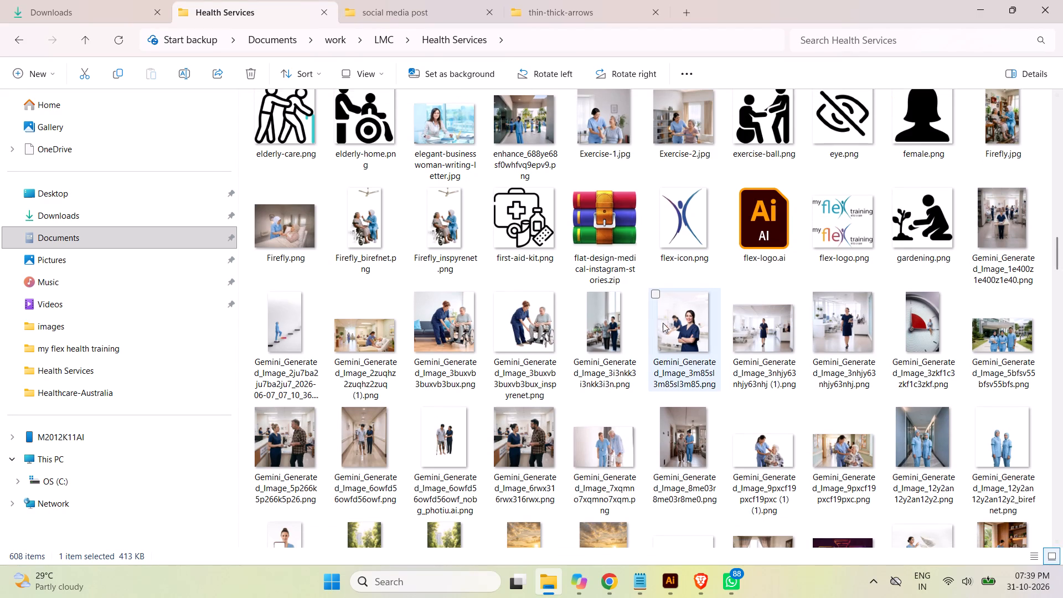
double_click(677, 333)
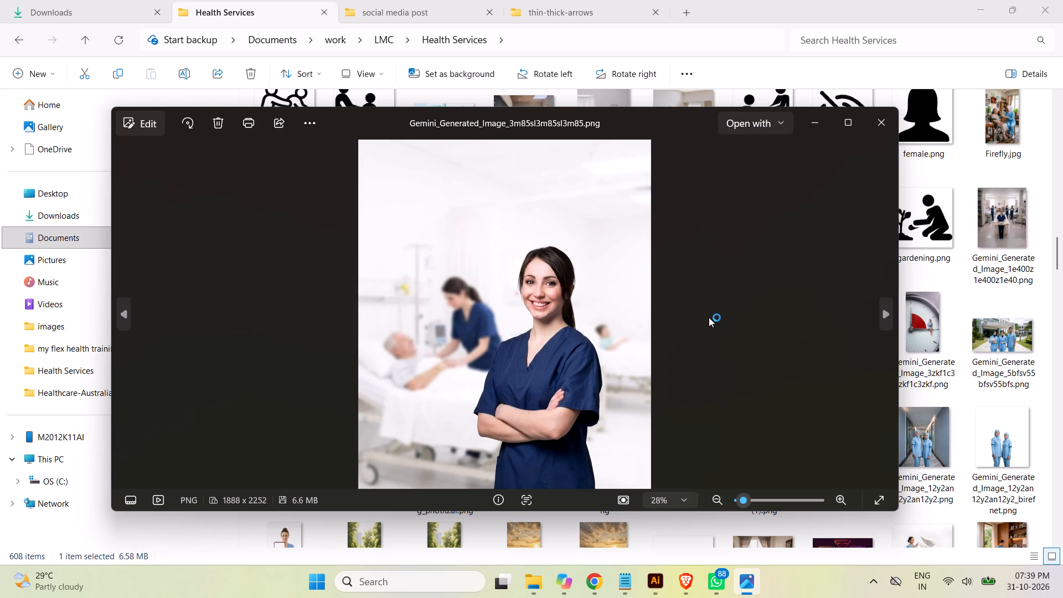
left_click(887, 132)
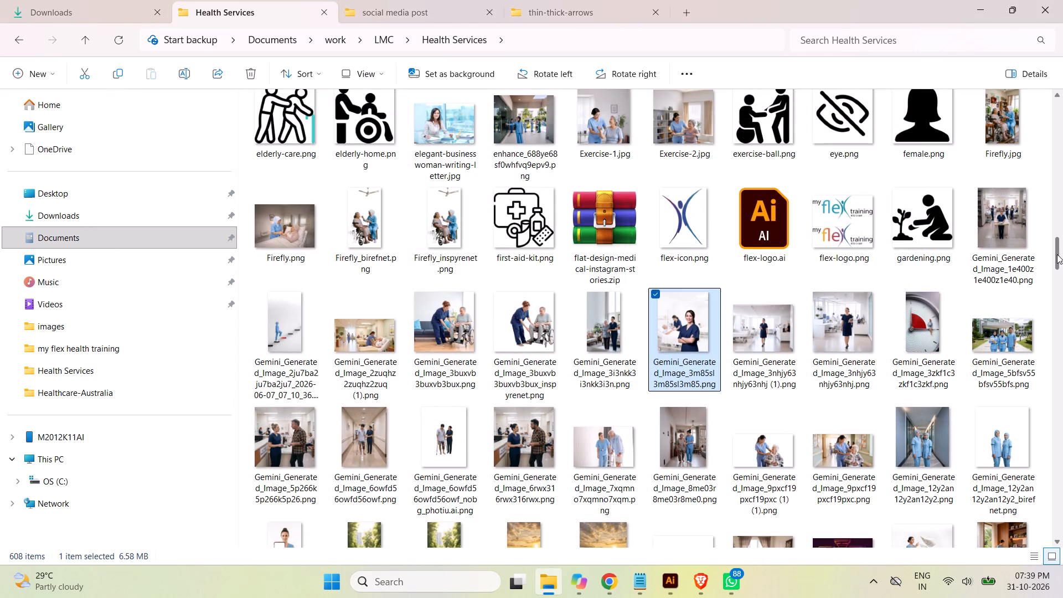
Look further through the Health Services folder for a care photo, previewing Perks-of-Working-in-Home-Health-Care.jpeg.
left_click_drag(1057, 254, 1062, 269)
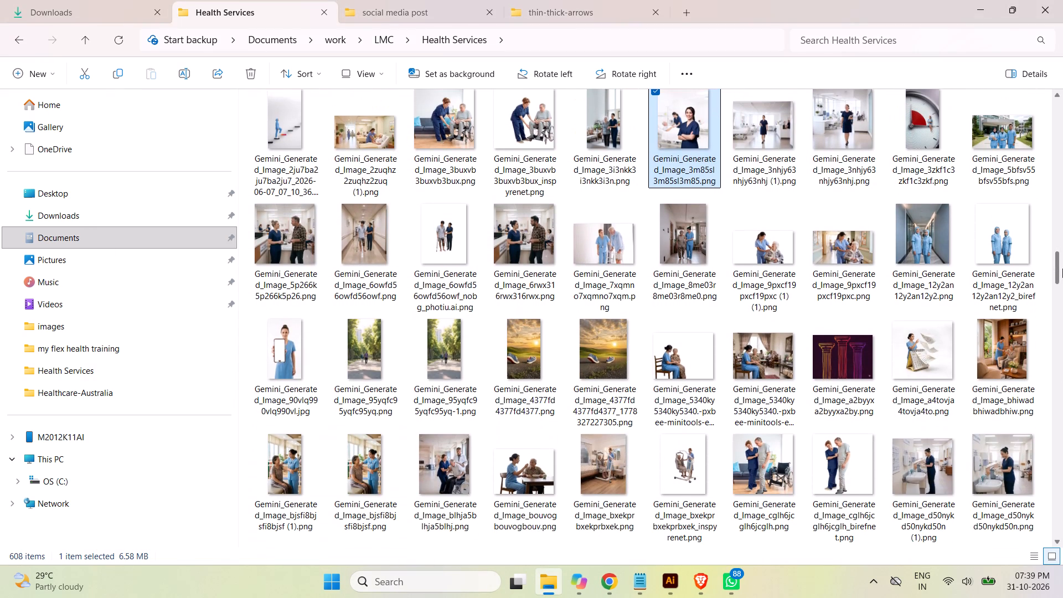
left_click_drag(1062, 269, 1062, 278)
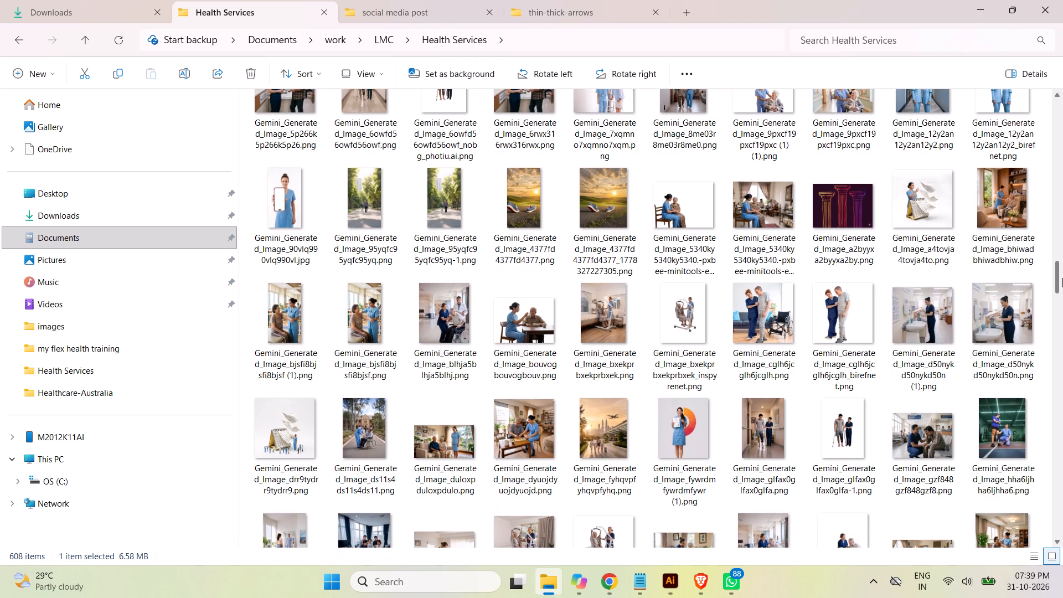
left_click_drag(1062, 278, 1062, 286)
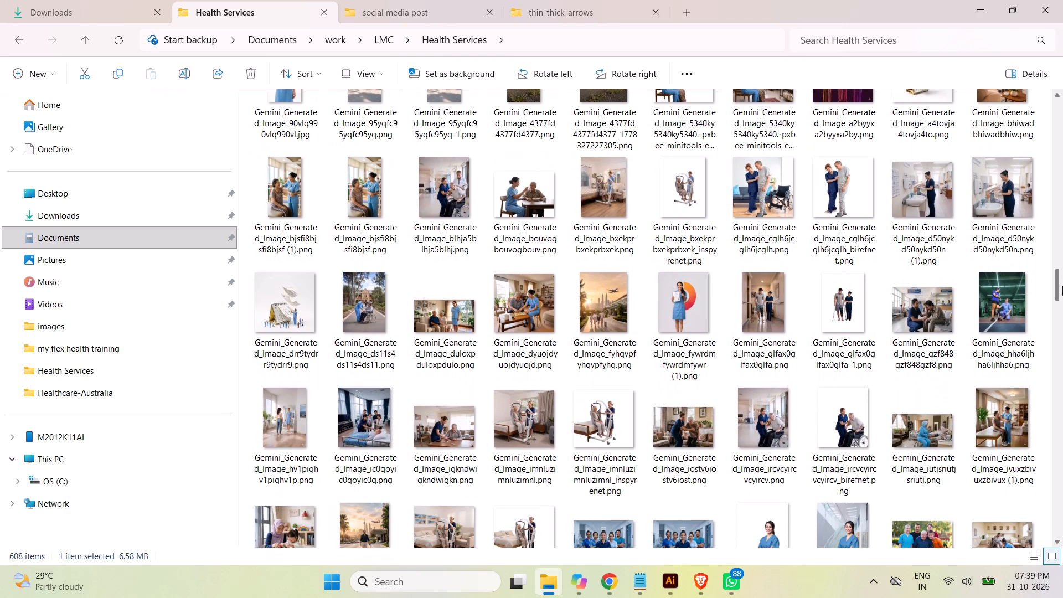
left_click_drag(1062, 286, 1062, 293)
double_click(1062, 293)
left_click_drag(1062, 293, 1062, 307)
left_click(1062, 307)
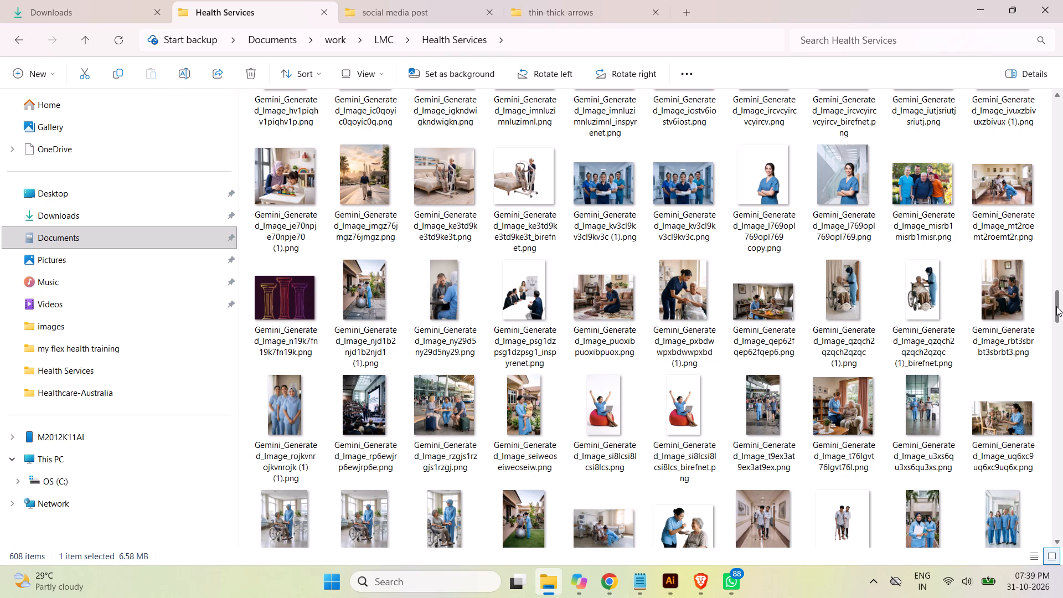
left_click_drag(1056, 306, 1059, 311)
left_click_drag(1059, 311, 1062, 324)
left_click_drag(1062, 324, 1062, 331)
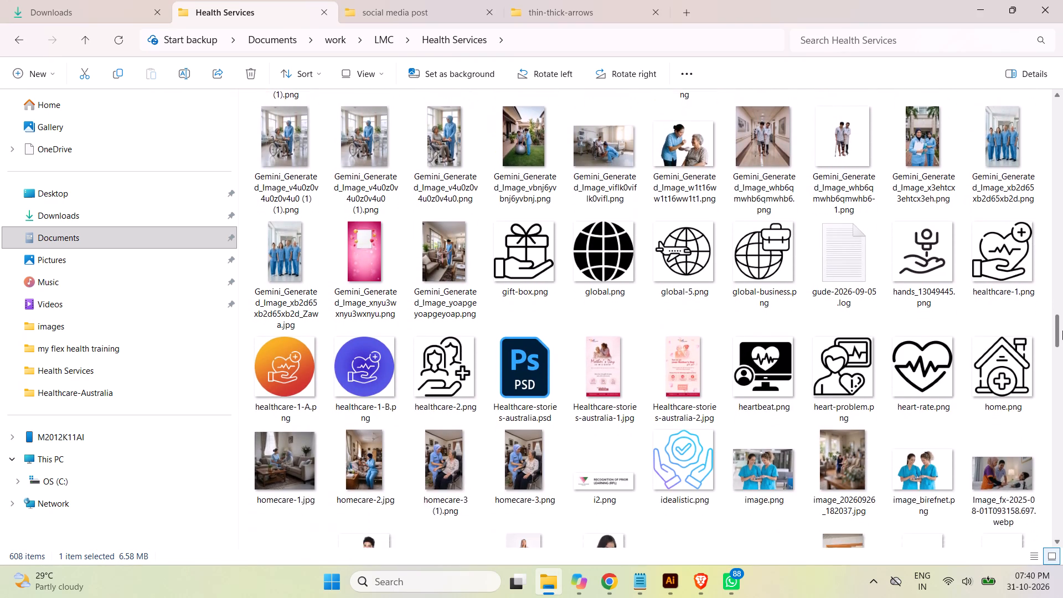
left_click_drag(1062, 331, 1062, 337)
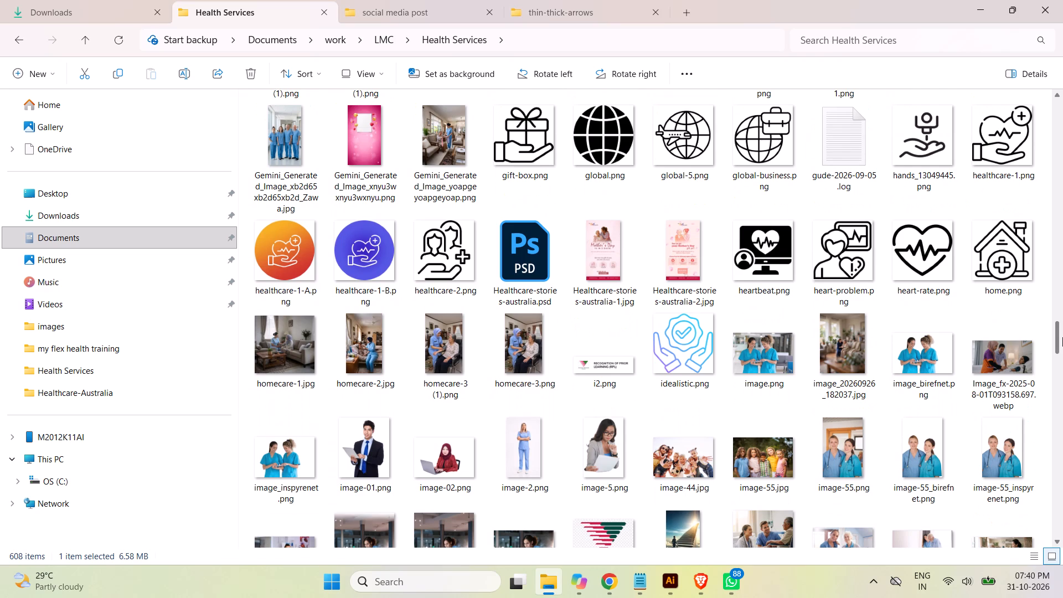
left_click_drag(1062, 337, 1062, 348)
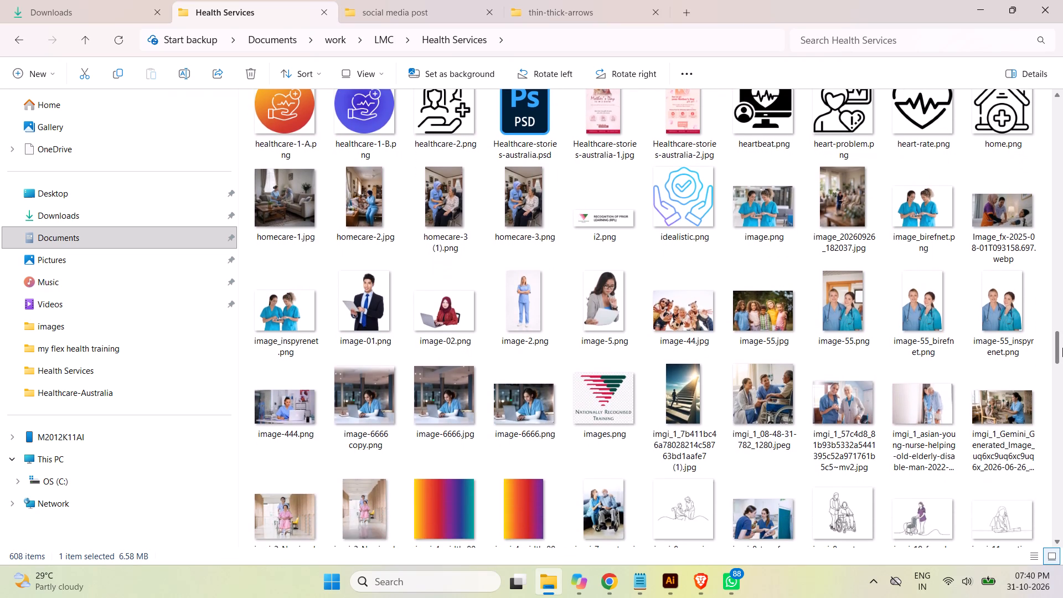
left_click_drag(1062, 348, 1062, 356)
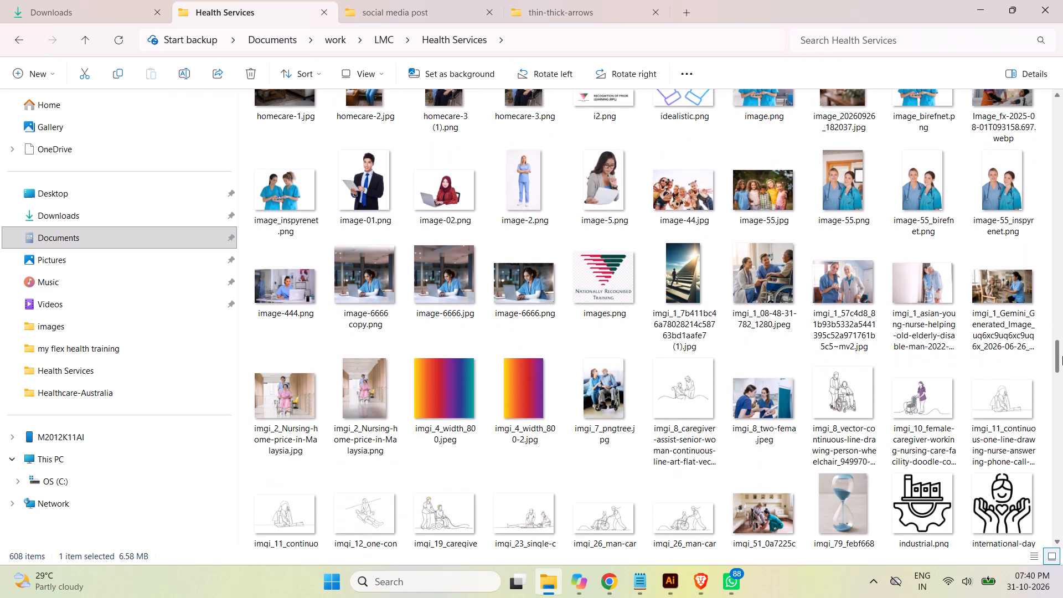
left_click_drag(1062, 356, 1062, 393)
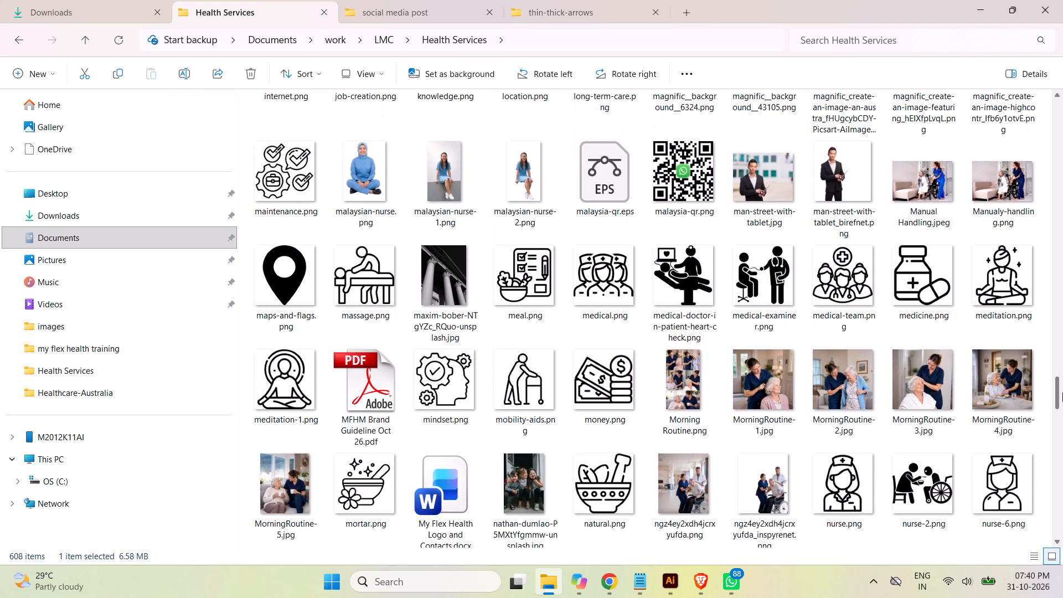
left_click_drag(1062, 393, 1062, 401)
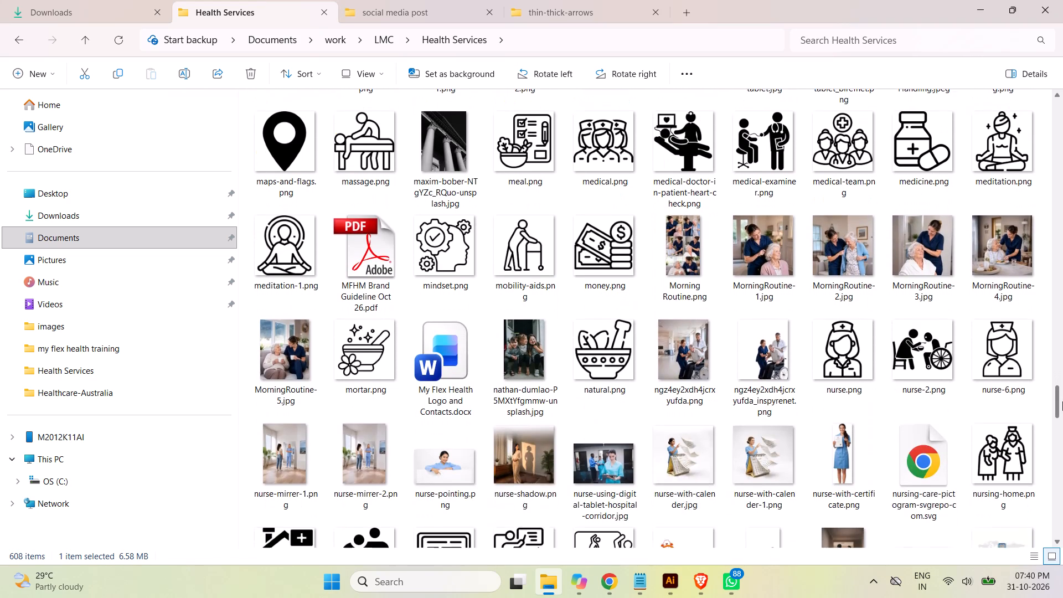
left_click_drag(1062, 401, 1062, 412)
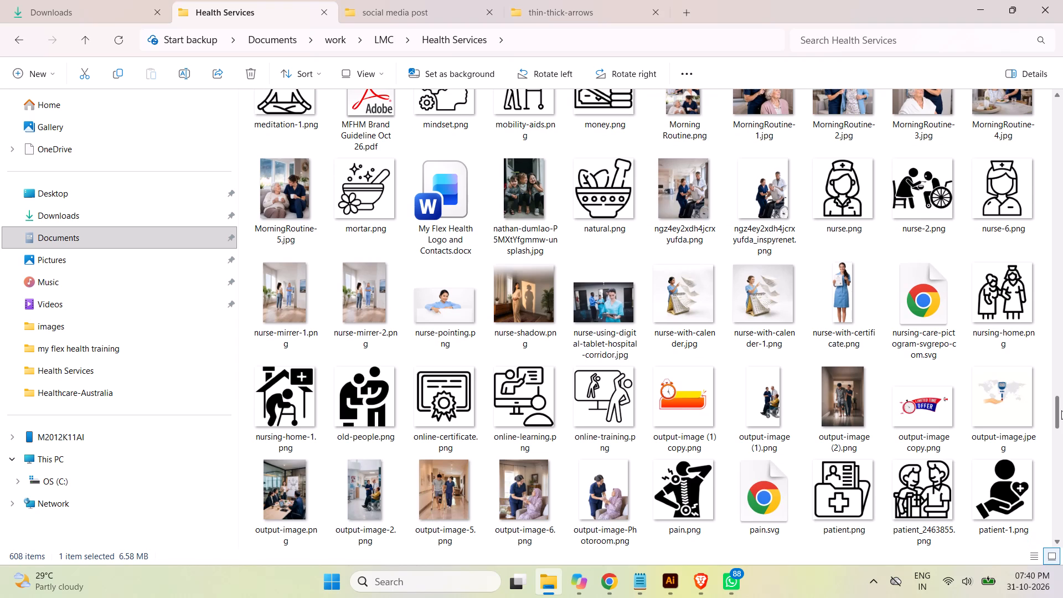
left_click_drag(1060, 403, 1060, 412)
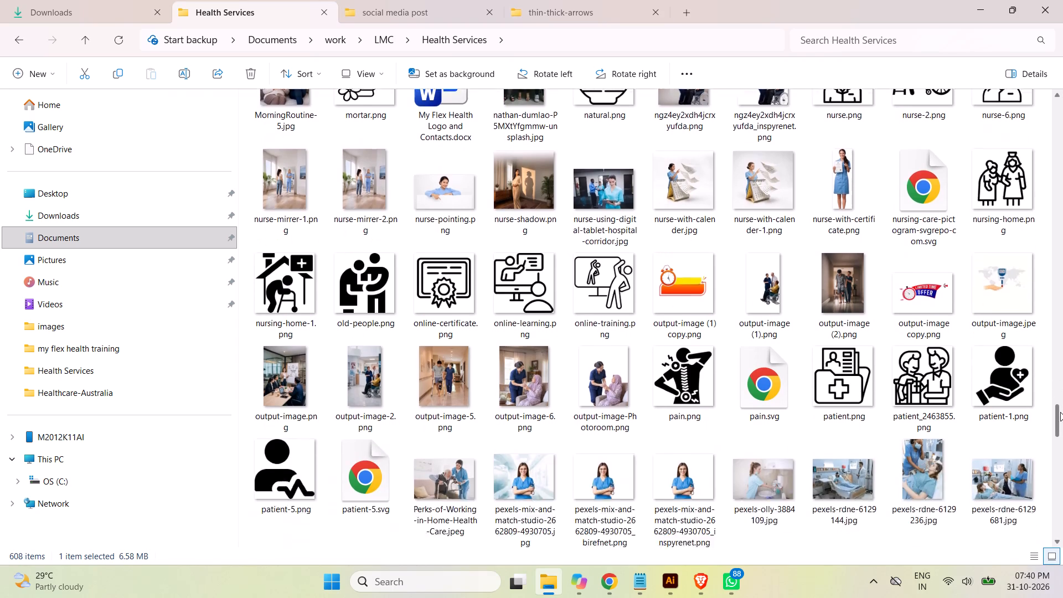
left_click_drag(1060, 412, 1062, 424)
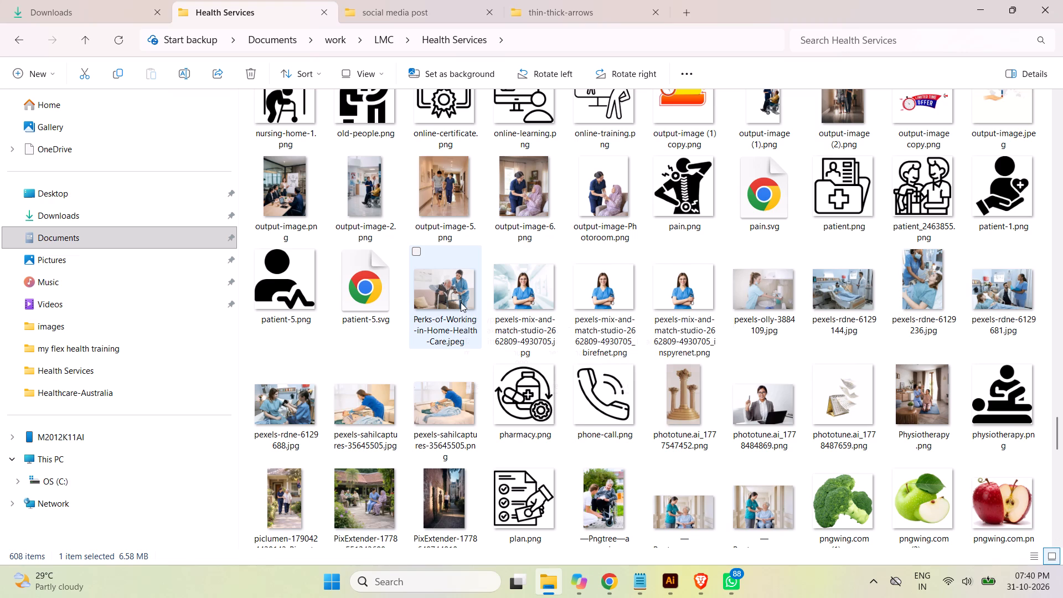
double_click(461, 302)
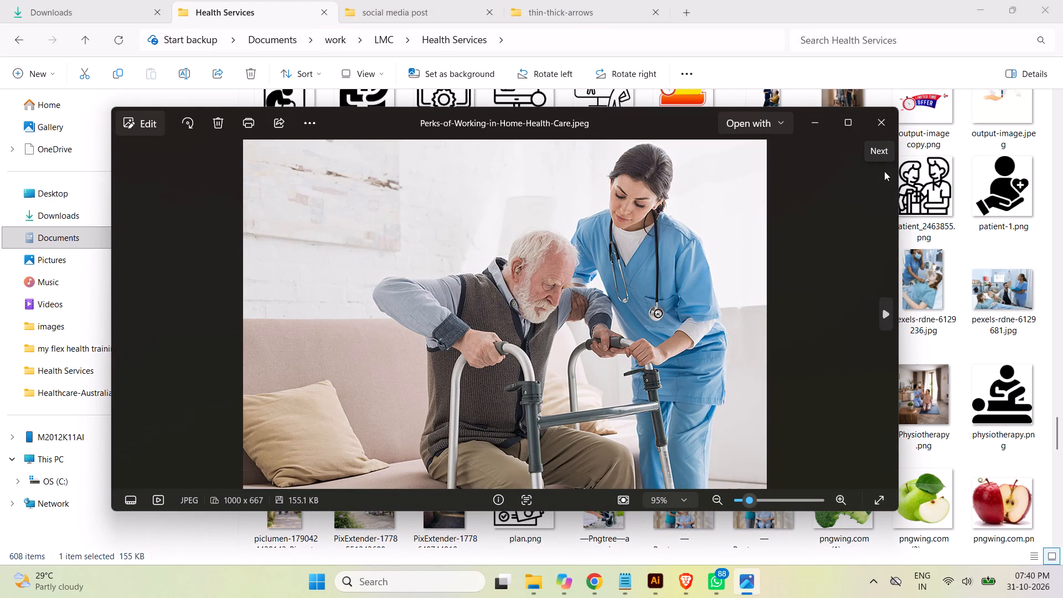
left_click(885, 129)
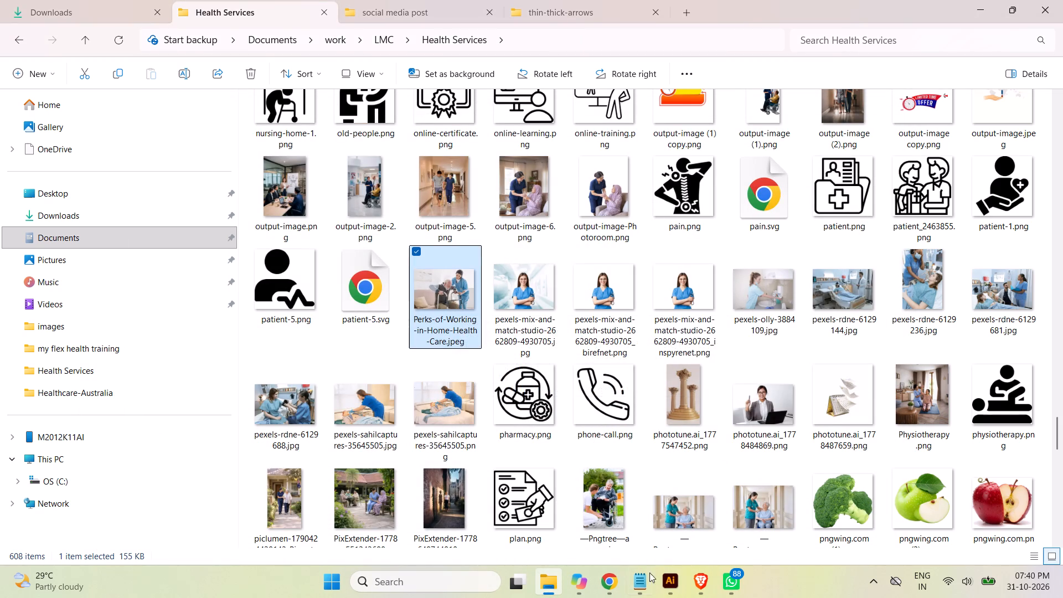
Check the Asana task in Chrome and the Gemini conversation in Brave, and return to the Health Services folder.
left_click(609, 581)
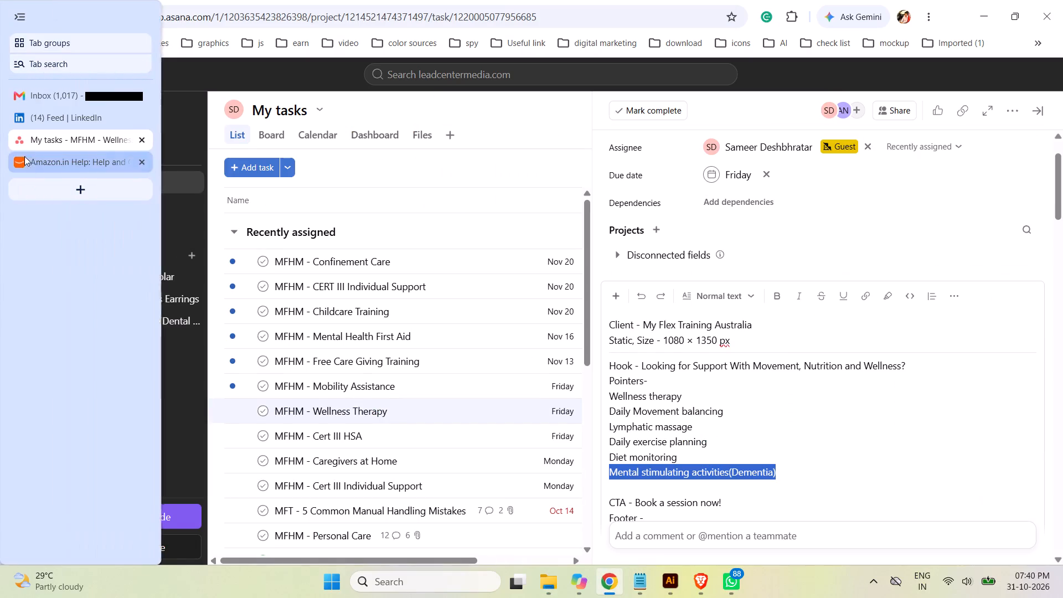
left_click(699, 581)
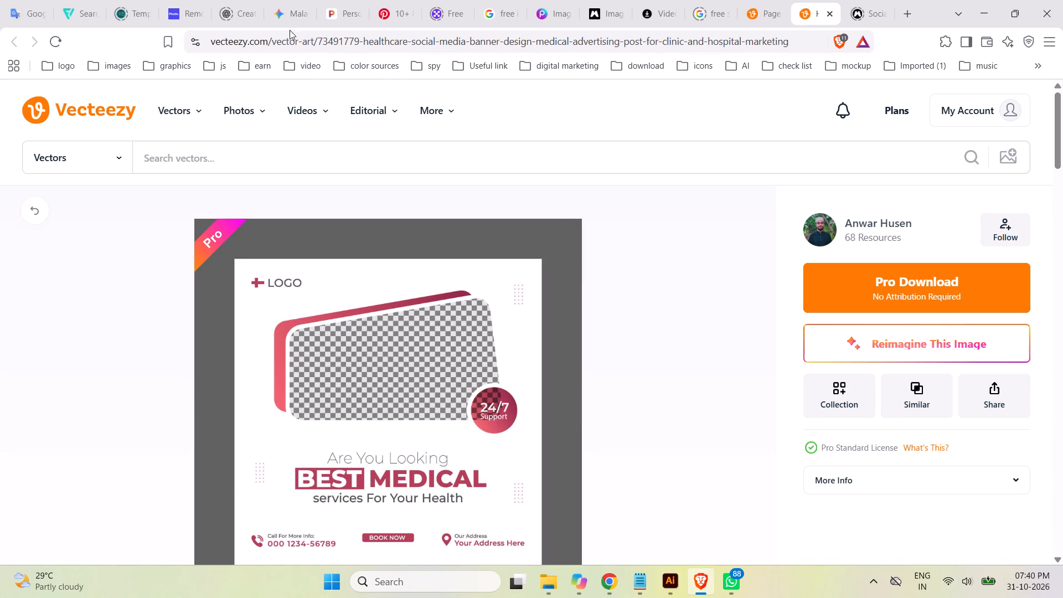
left_click(285, 11)
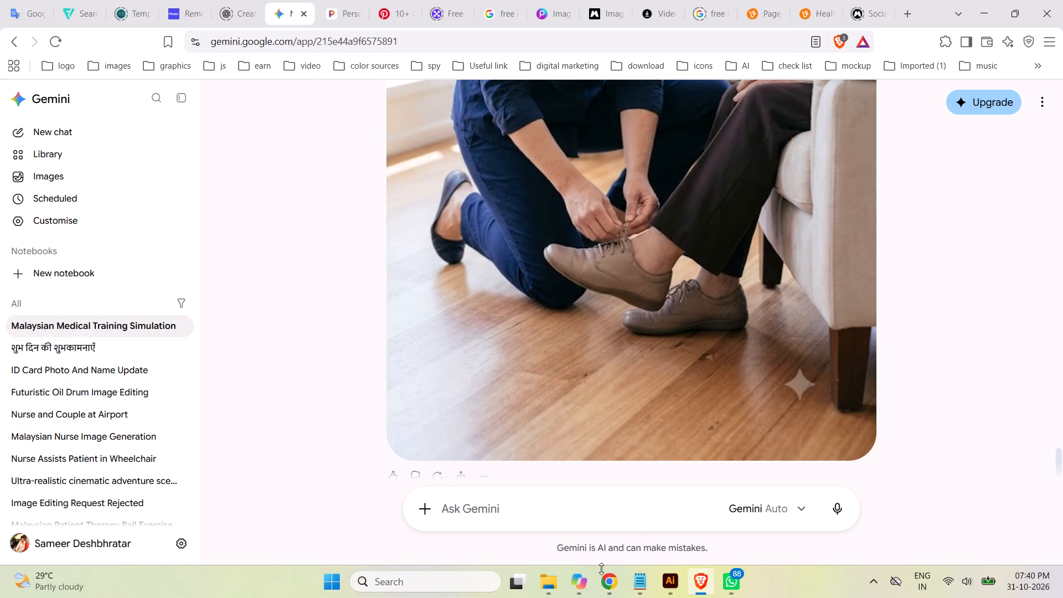
left_click(554, 582)
Switch to Notepad and replace the job titles with "is image me jo nurse hai uska dress navy blue color ka bana digiye".
left_click(642, 589)
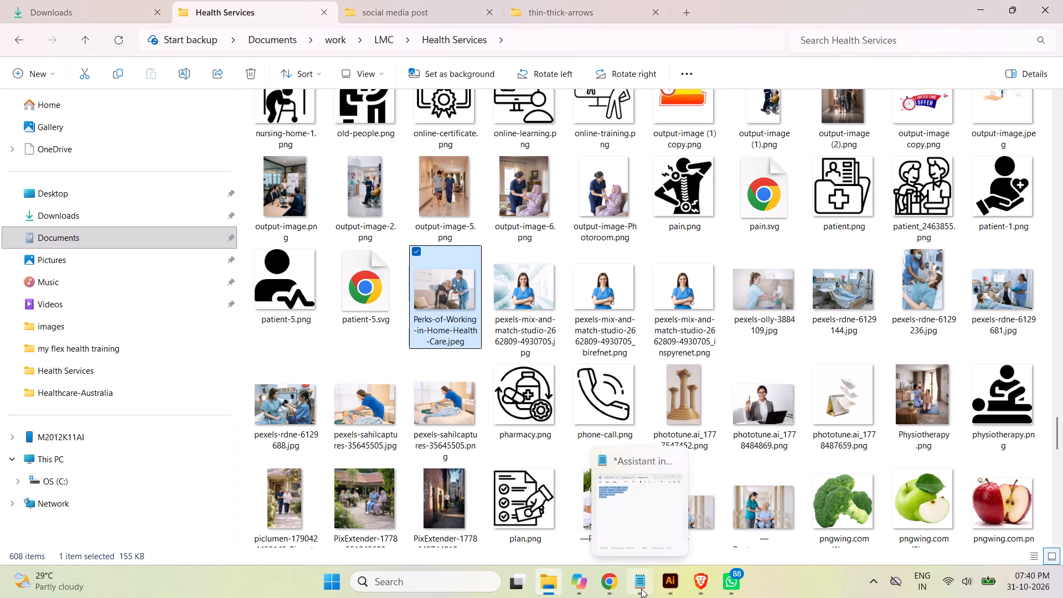
left_click_drag(414, 117, 829, 125)
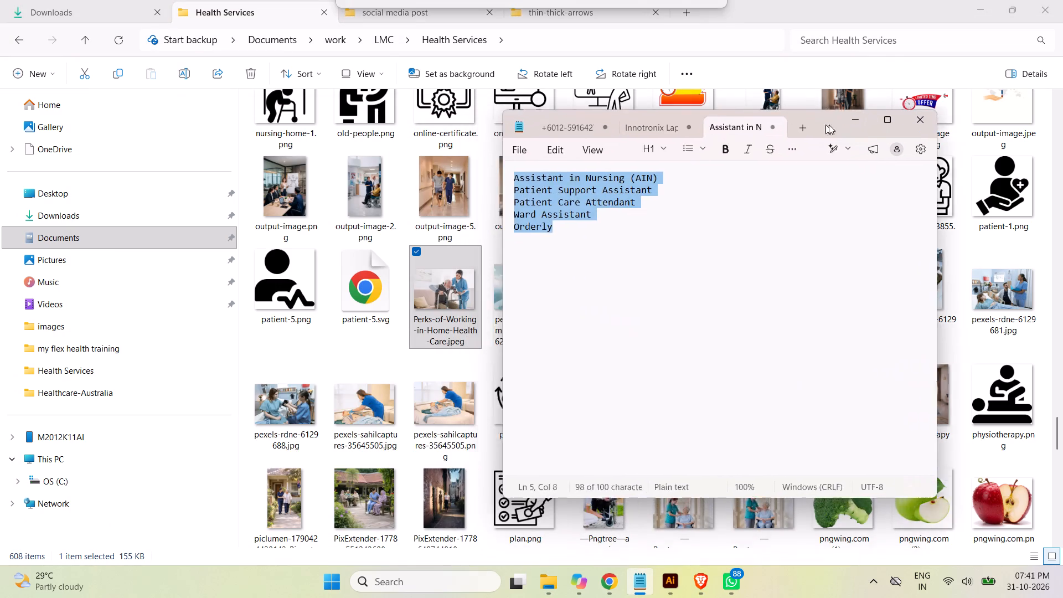
left_click_drag(829, 125, 916, 132)
left_click(718, 260)
left_click_drag(687, 258, 581, 192)
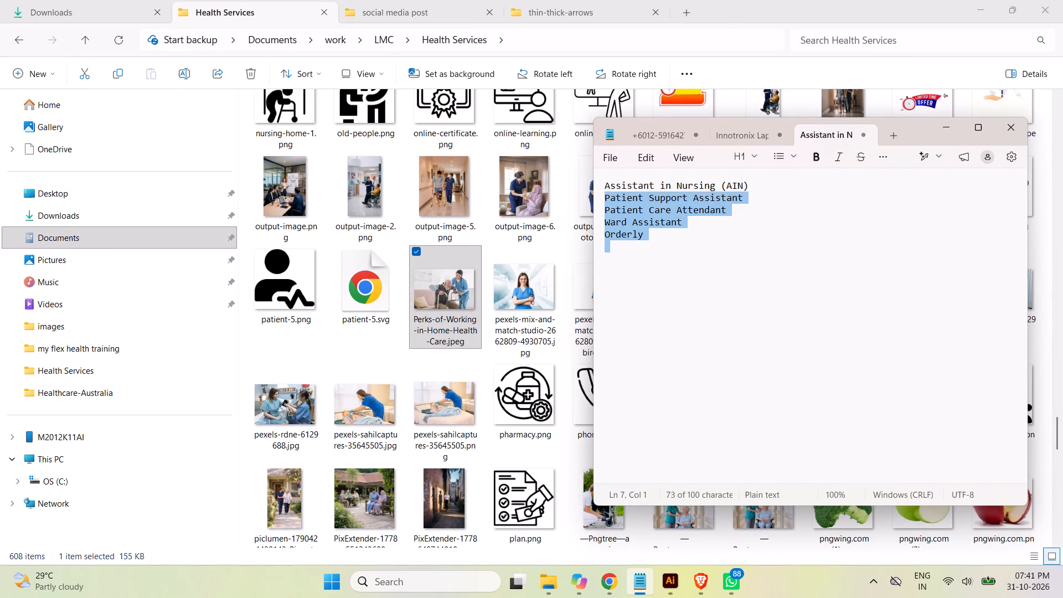
left_click_drag(581, 192, 574, 176)
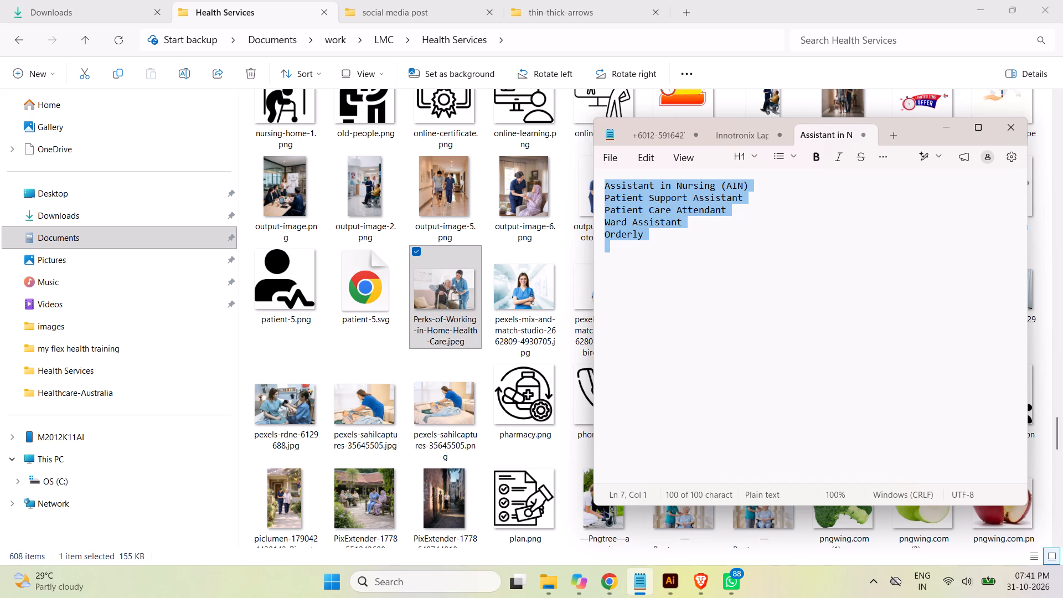
key("i")
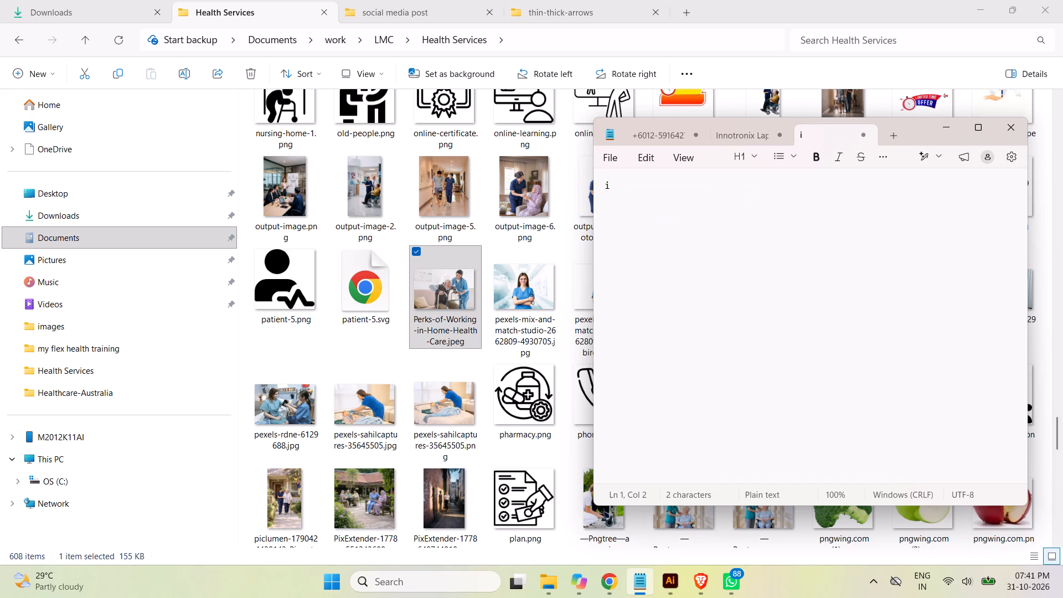
type("s")
key("space")
type("image")
key("space")
type("me jo nurse hai")
key("space")
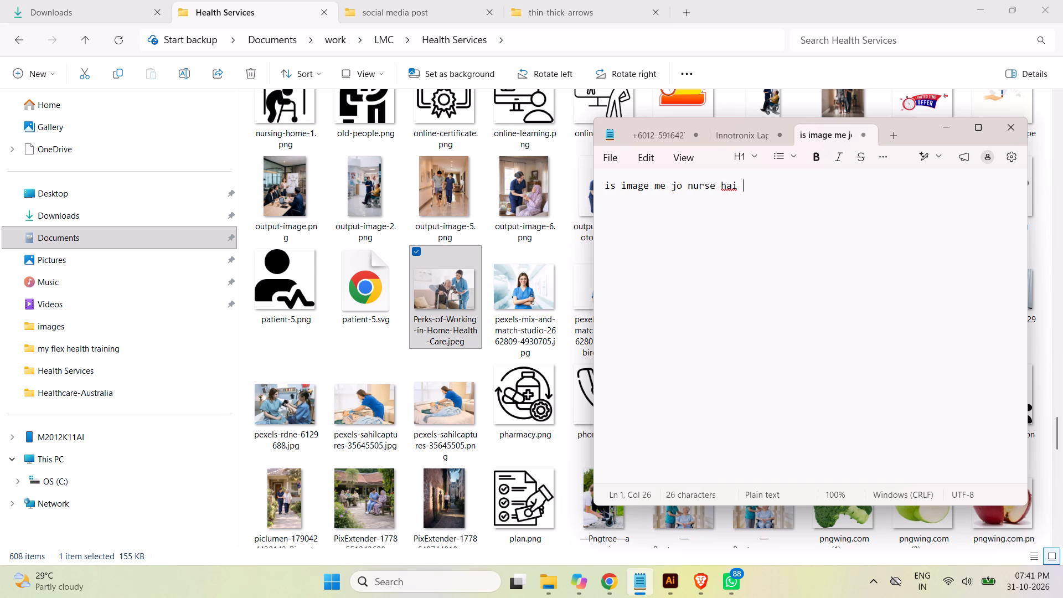
type("uska")
key("space")
type("dress")
key("space")
type("navy blue")
key("space")
type("color ka bana")
key("space")
type("diye")
key("BackSpace")
key("BackSpace")
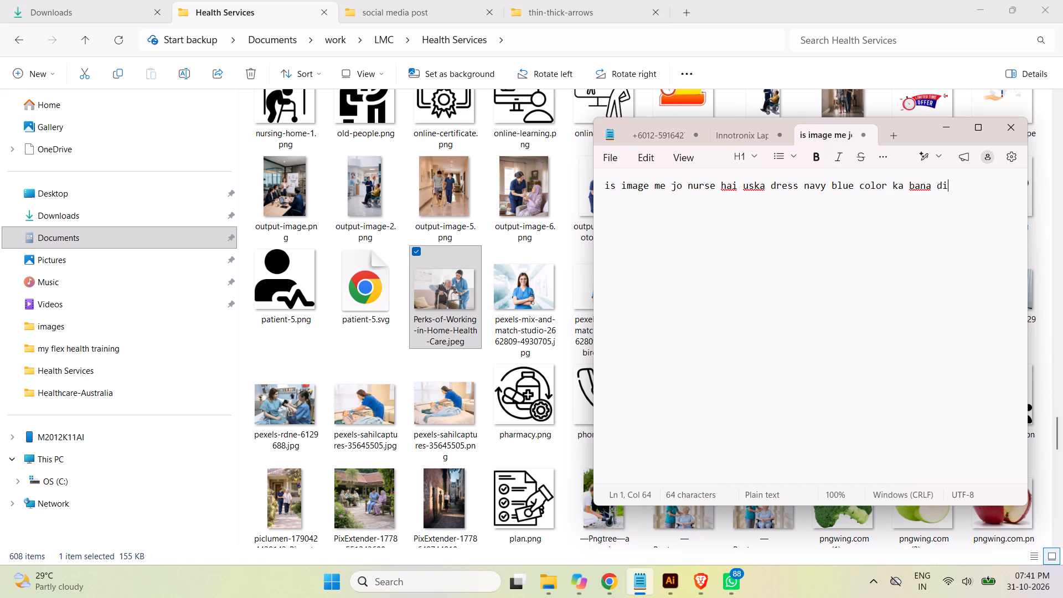
type("giye")
key("space")
Extend the image-editing prompt with "or uske gale me jo stetiscop hai use hata digiye.".
type("or")
key("space")
type("uske a")
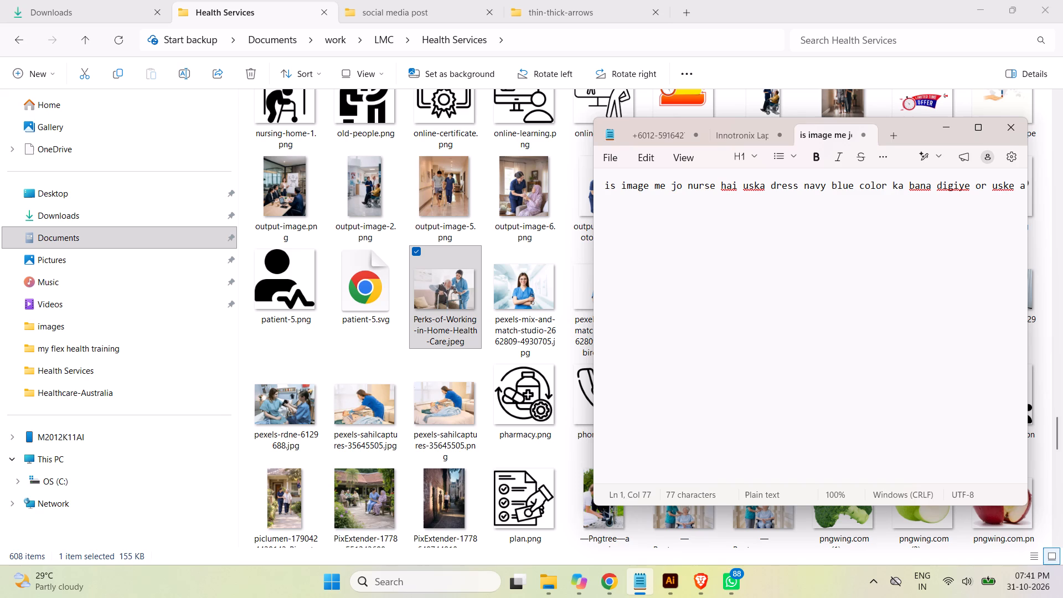
key("BackSpace")
type("gale me")
key("space")
type("jo ste")
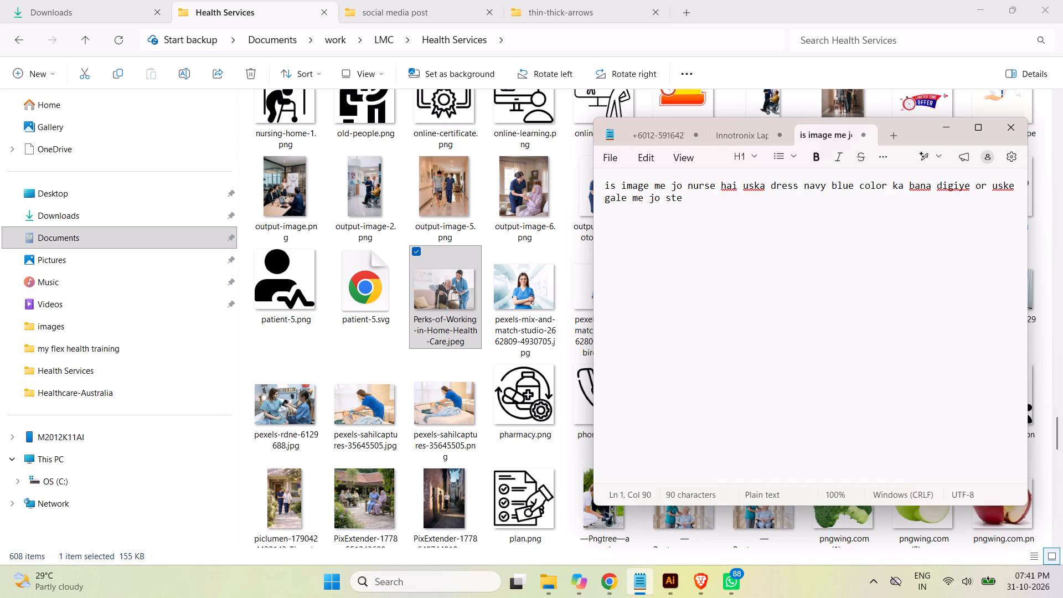
type("ti")
type("scop hai use hata")
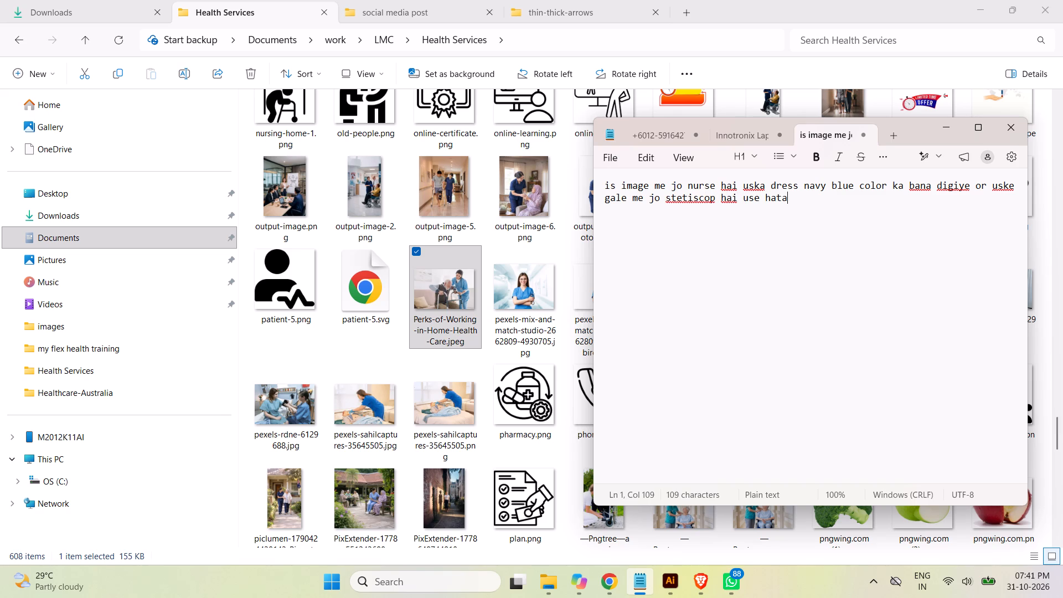
key("space")
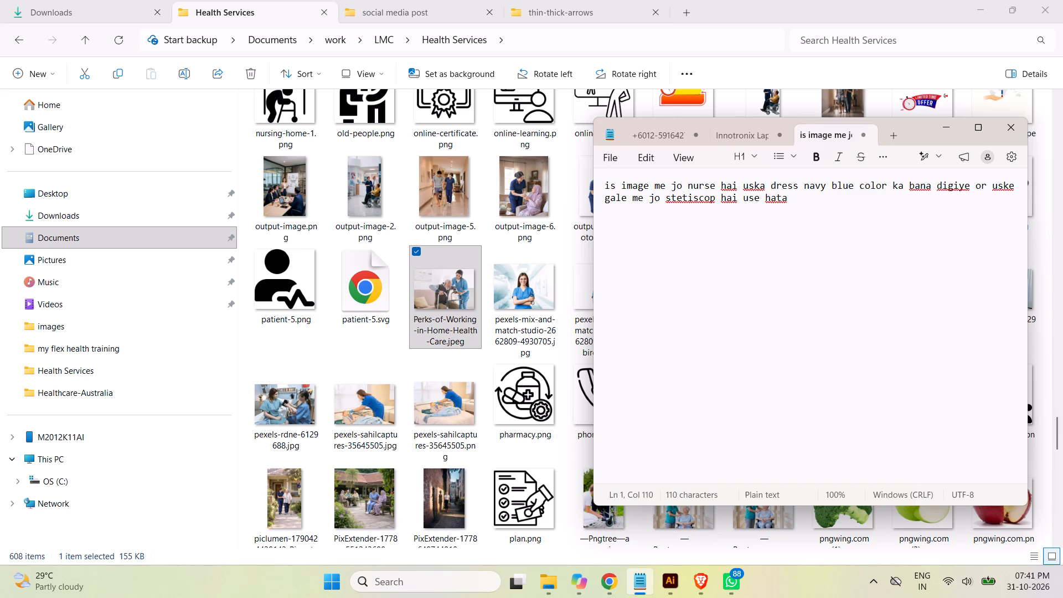
type("digiye")
key("period")
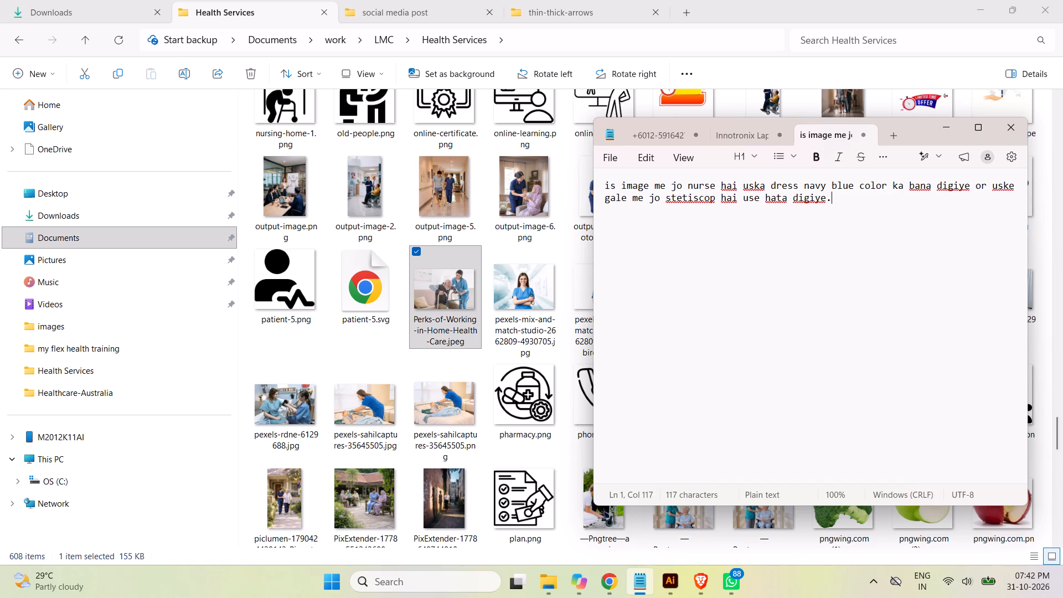
key("space")
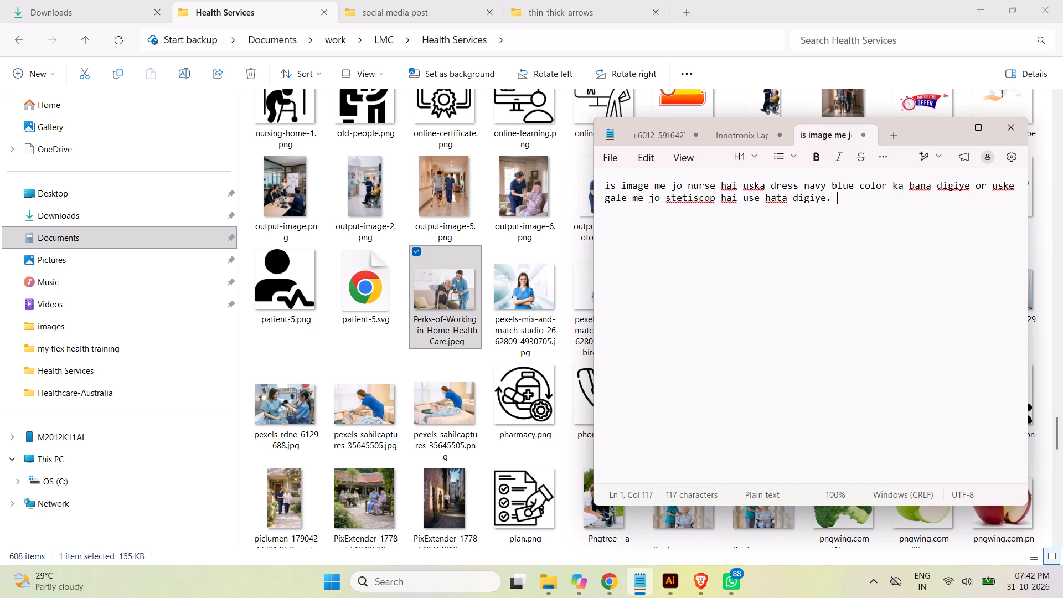